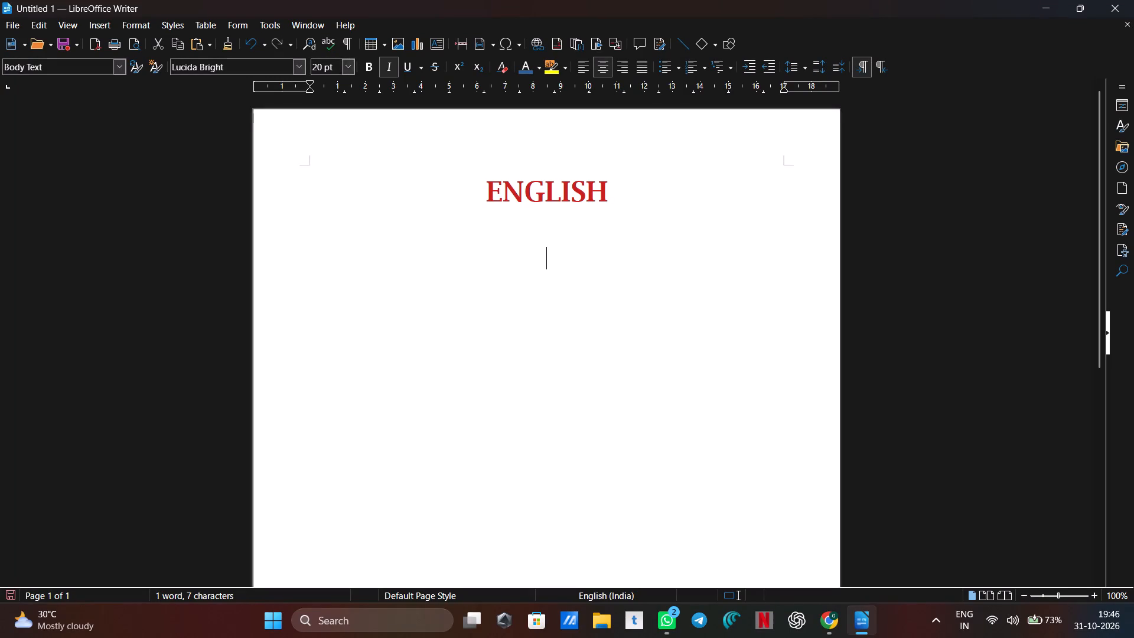
Set the font size to 22 pt, enter POEM below the ENGLISH heading and start a new line.
left_click_drag(347, 66, 349, 216)
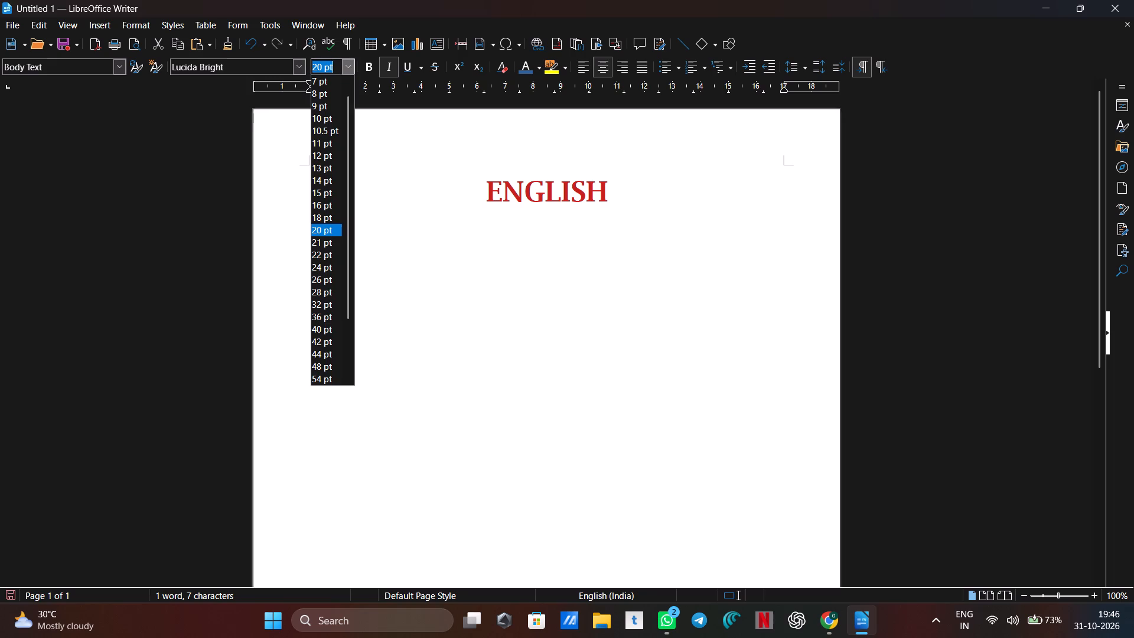
left_click(330, 259)
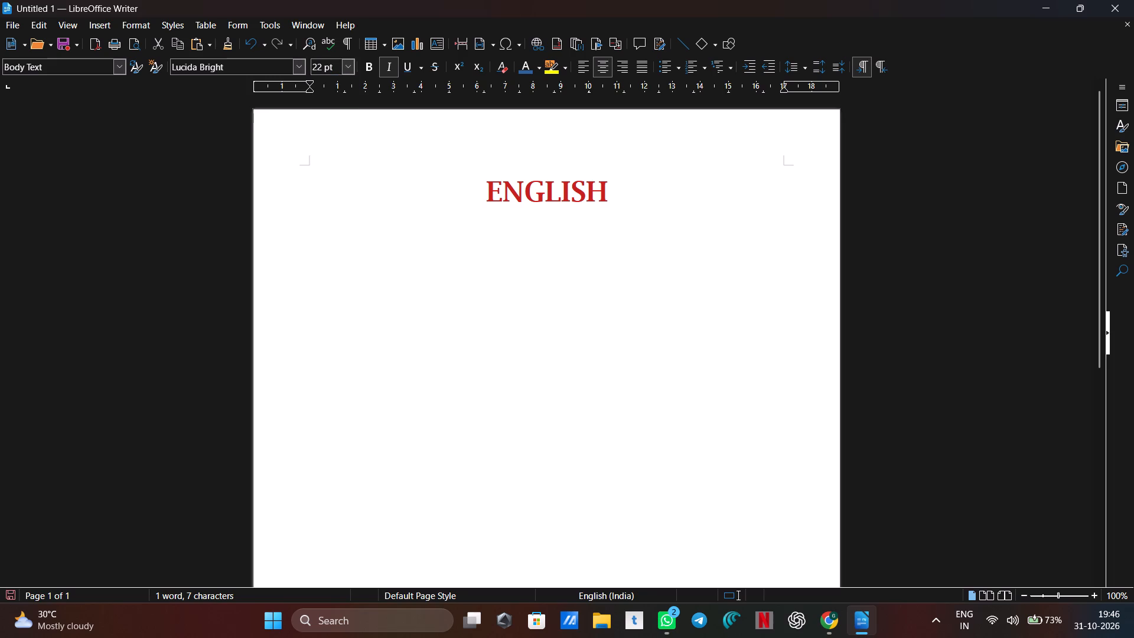
key("p")
type("OEM")
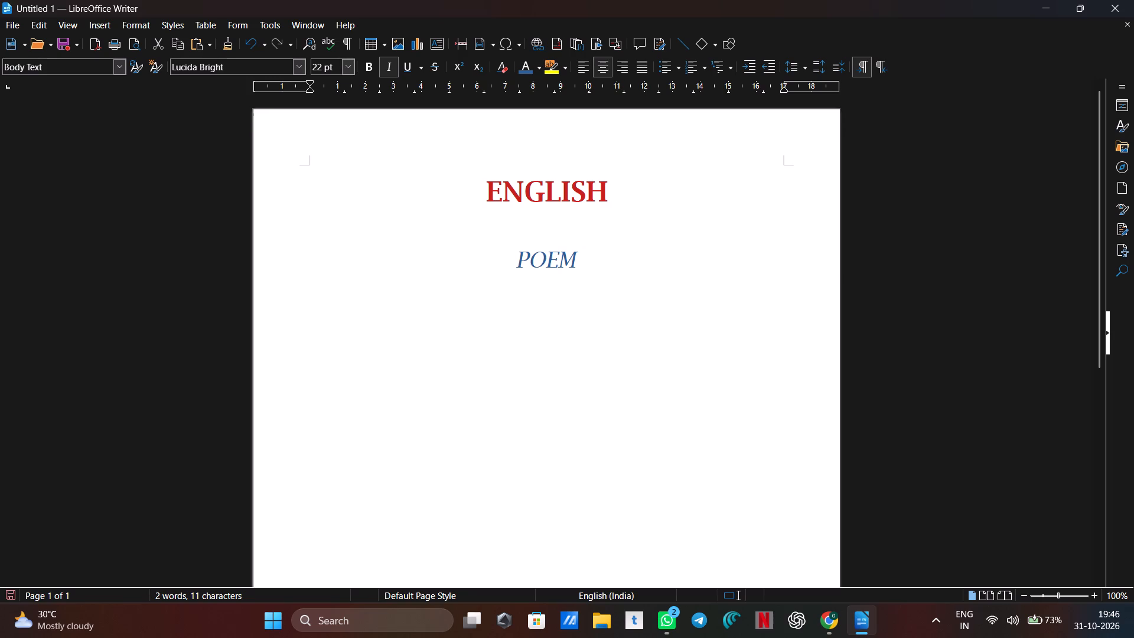
key("Return")
Set the new line below POEM to the Lucida Calligraphy font with the Dark Purple 2 font color.
left_click(298, 73)
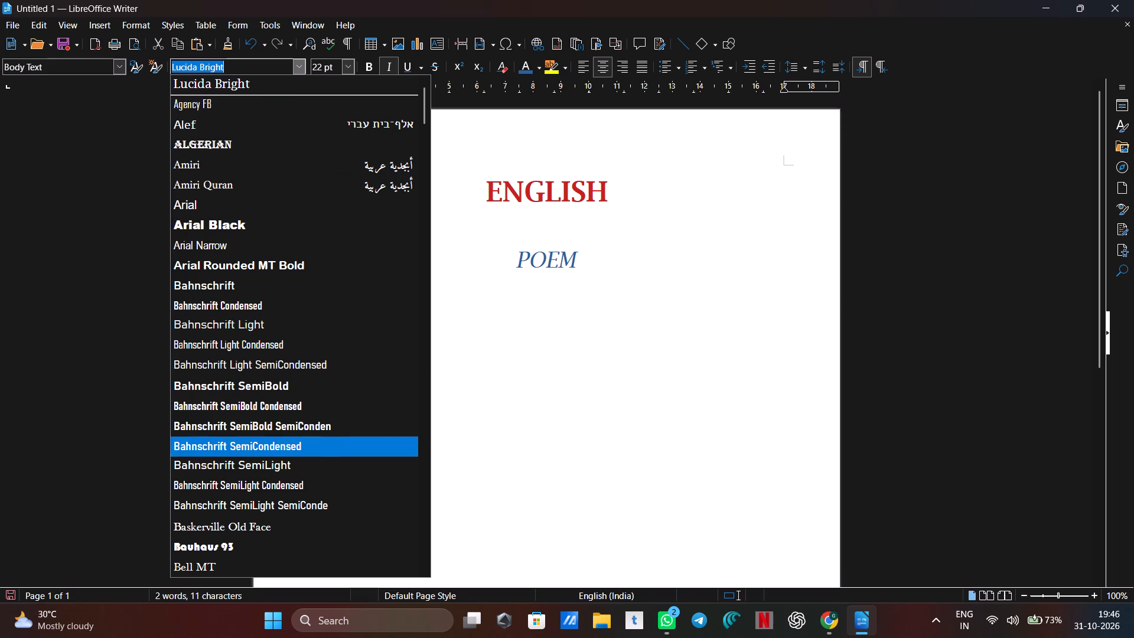
scroll(295, 271, "up", 2)
scroll(295, 271, "down", 5)
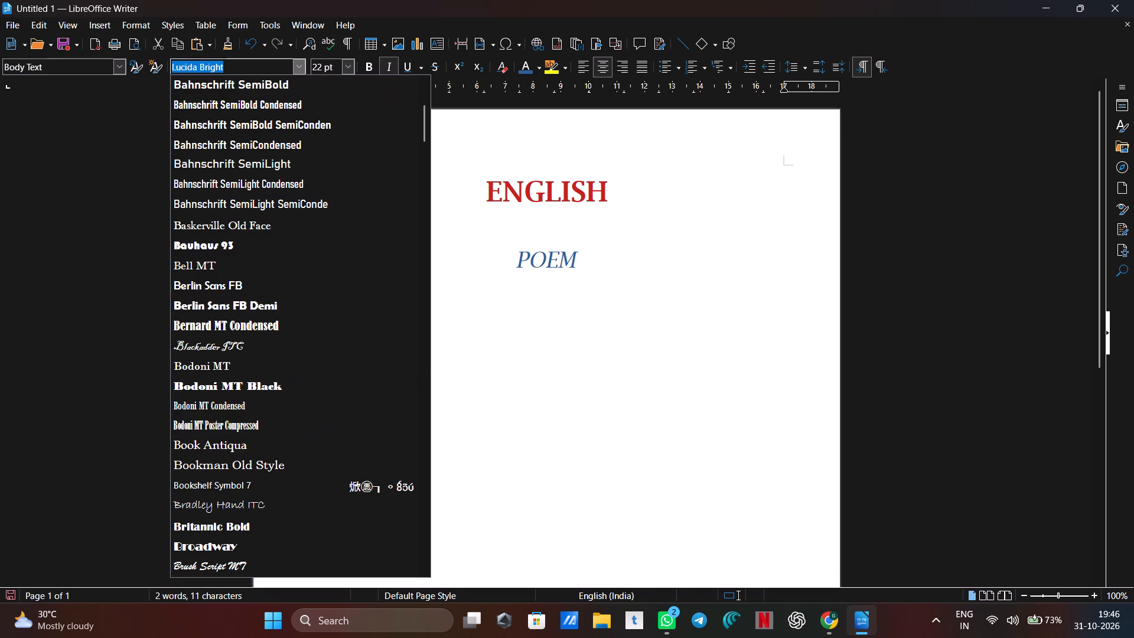
scroll(253, 299, "down", 3)
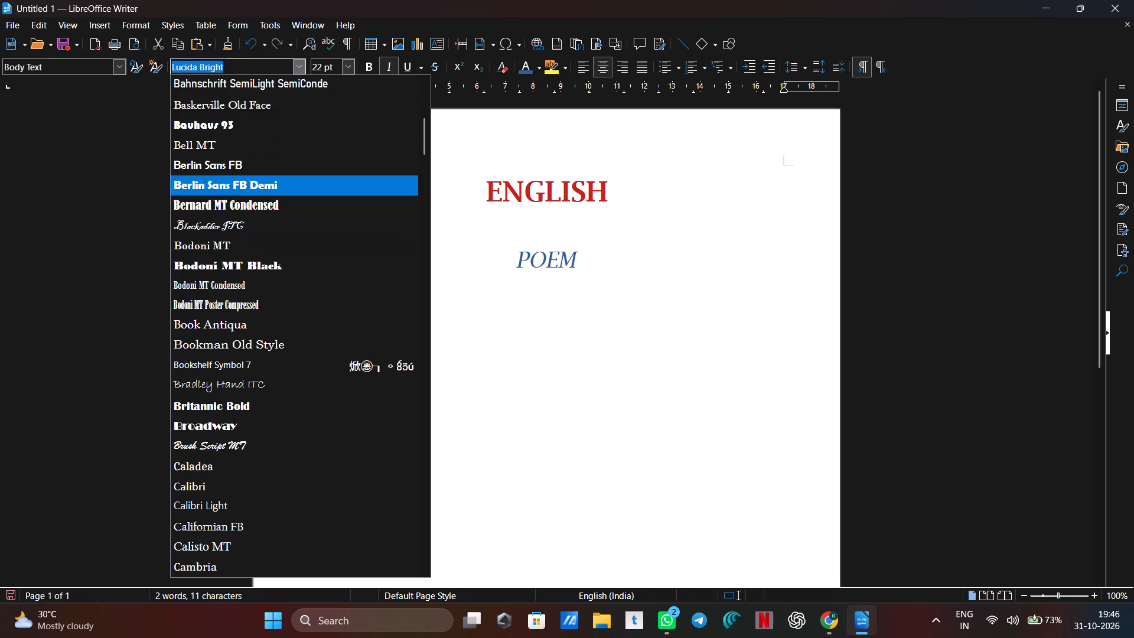
scroll(253, 299, "down", 12)
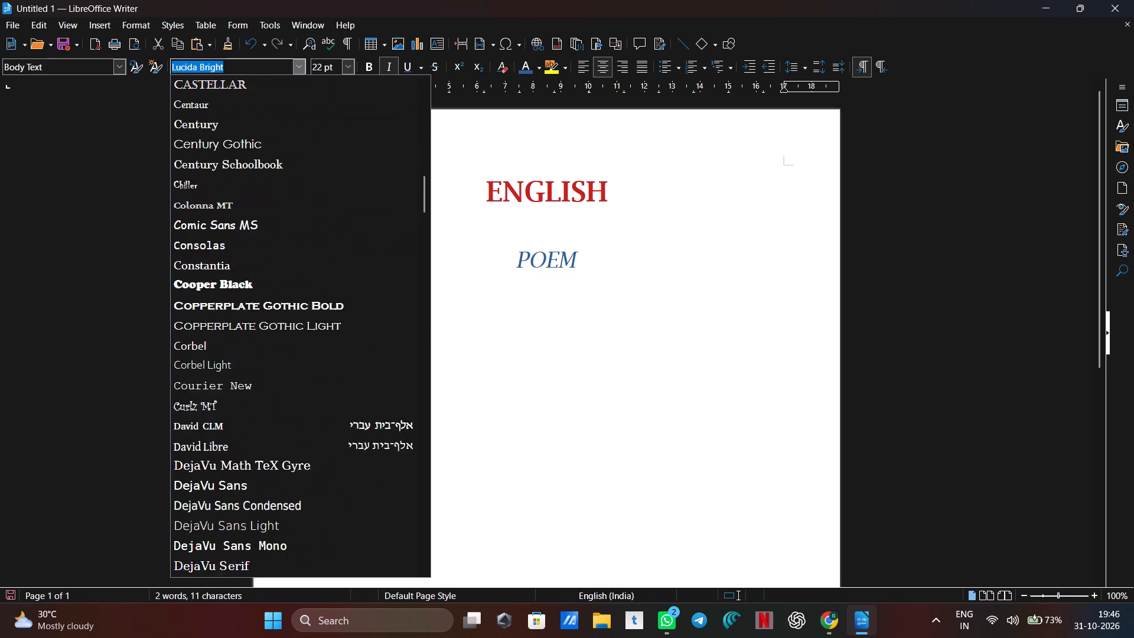
scroll(250, 295, "down", 16)
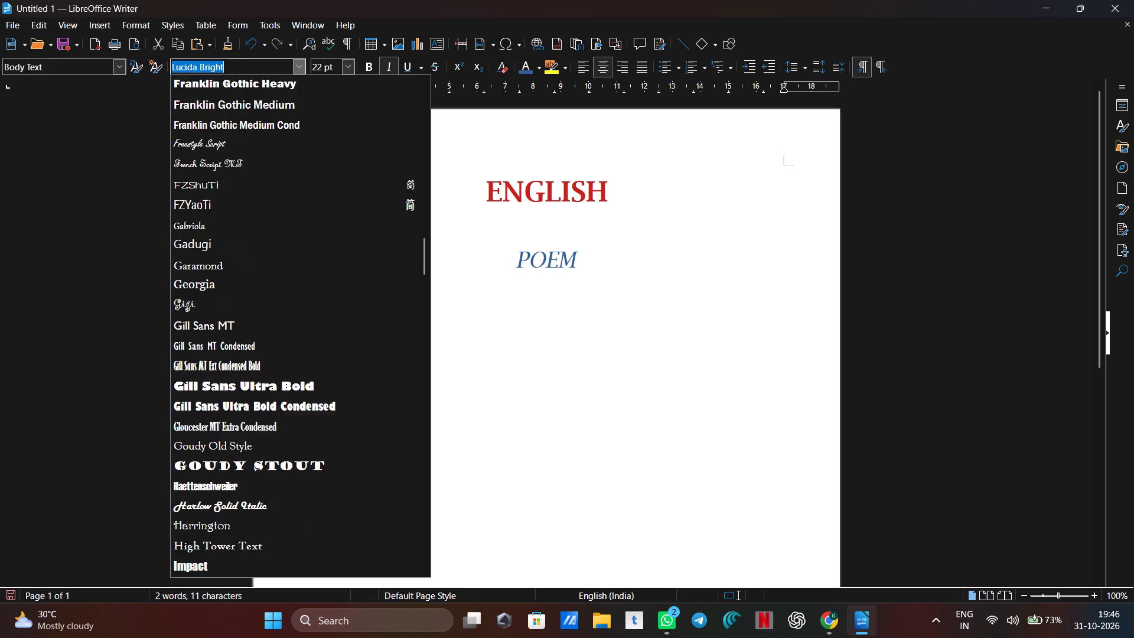
scroll(250, 295, "down", 7)
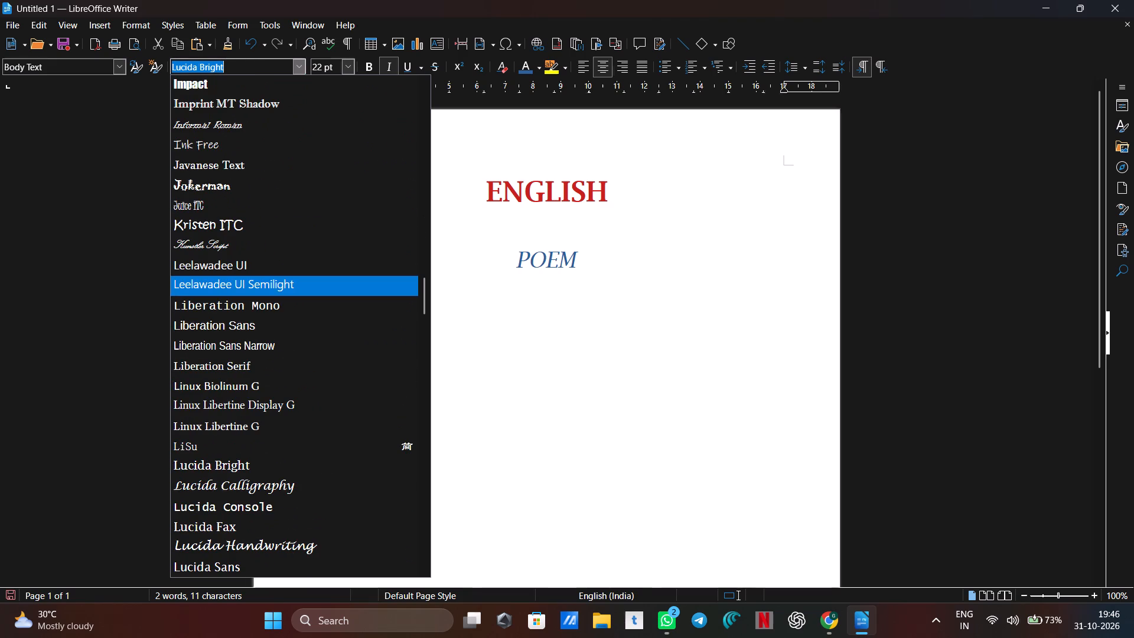
left_click(265, 481)
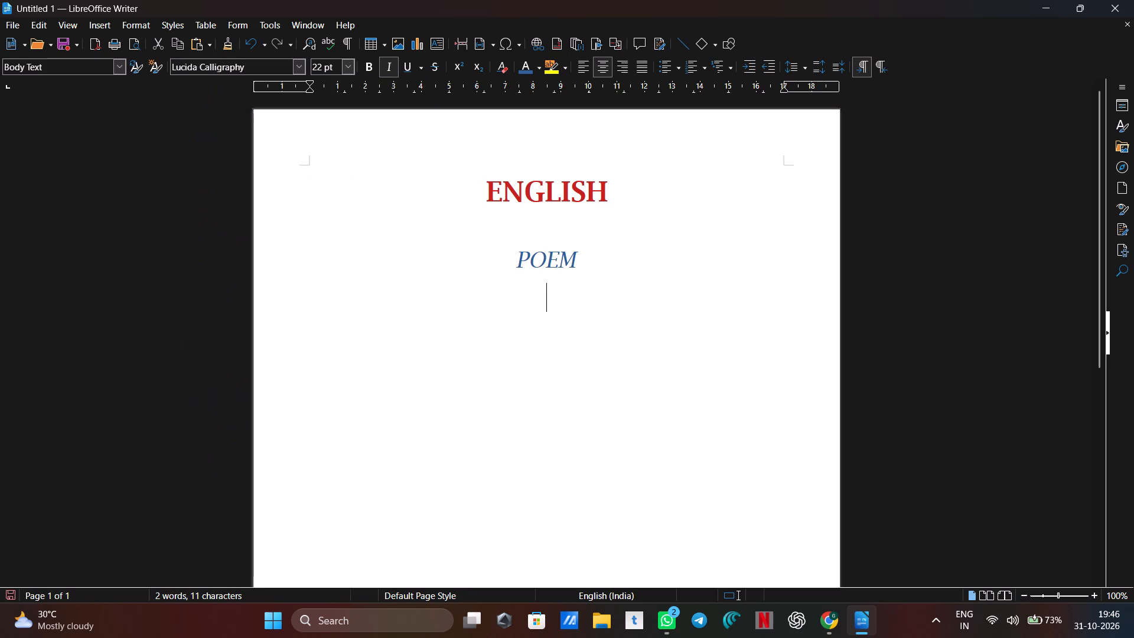
left_click(533, 64)
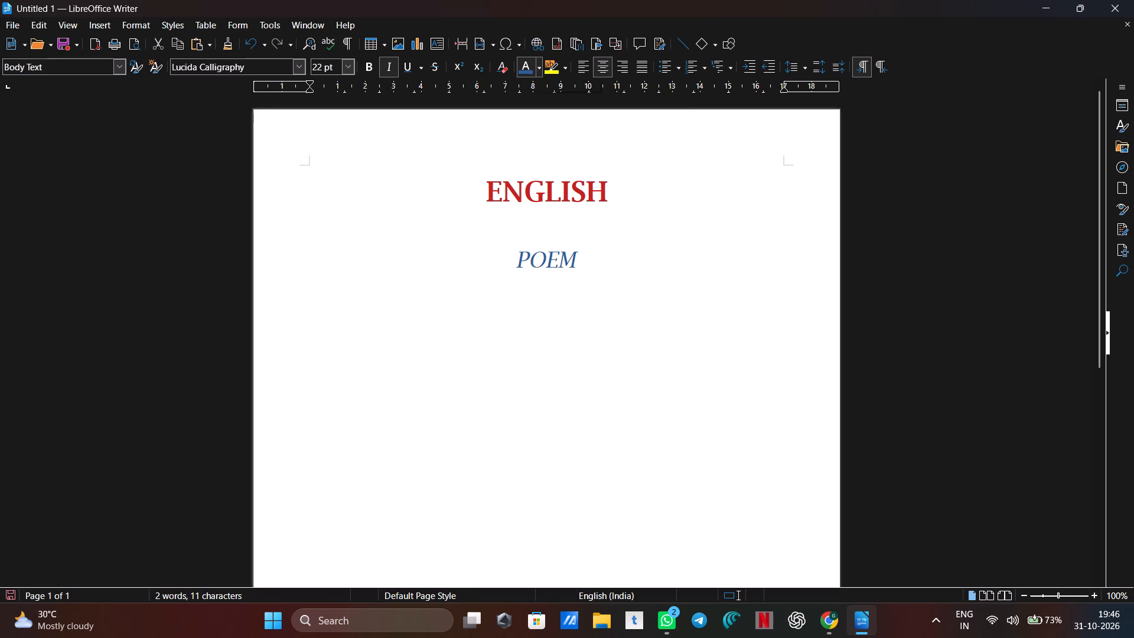
left_click(536, 66)
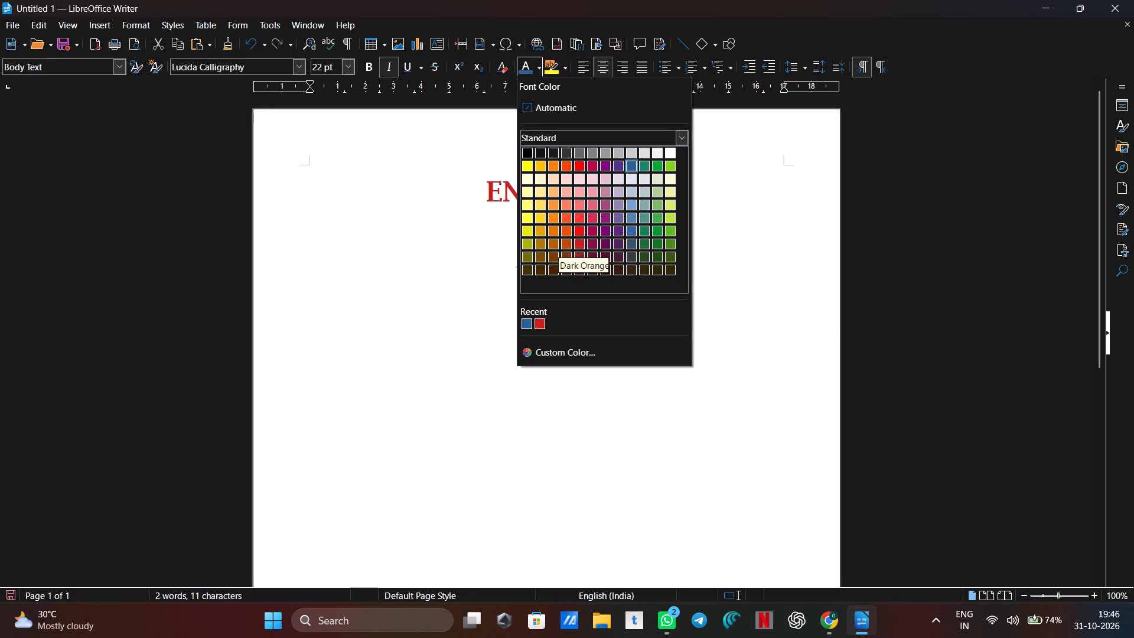
left_click(605, 240)
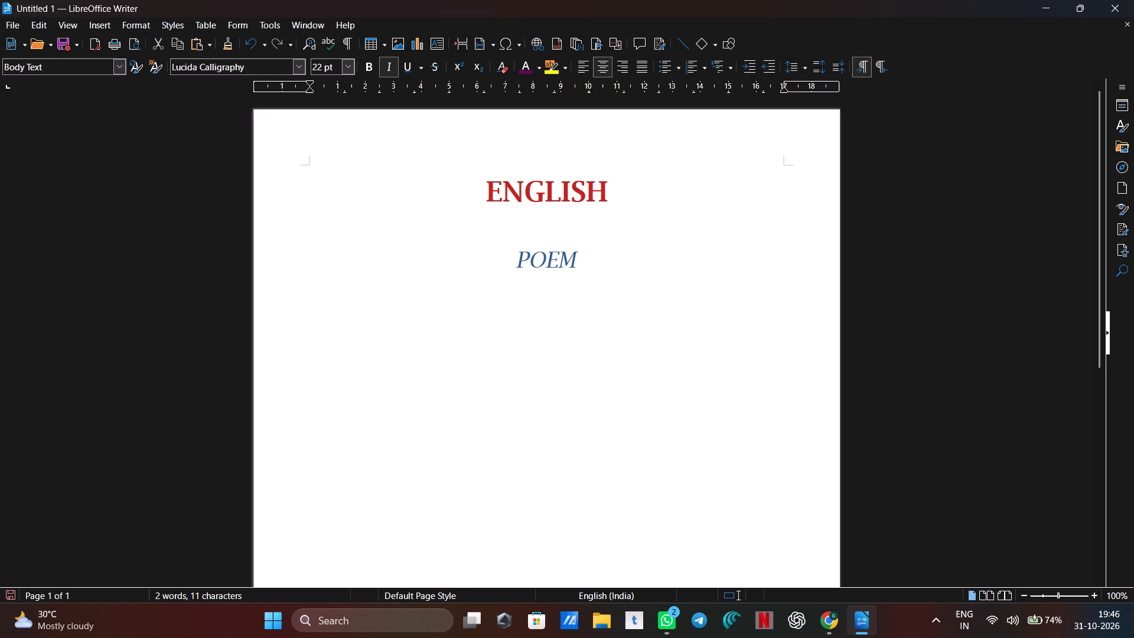
Enter the poem title "Dust of Snow" on the line below POEM.
key("d")
key("u")
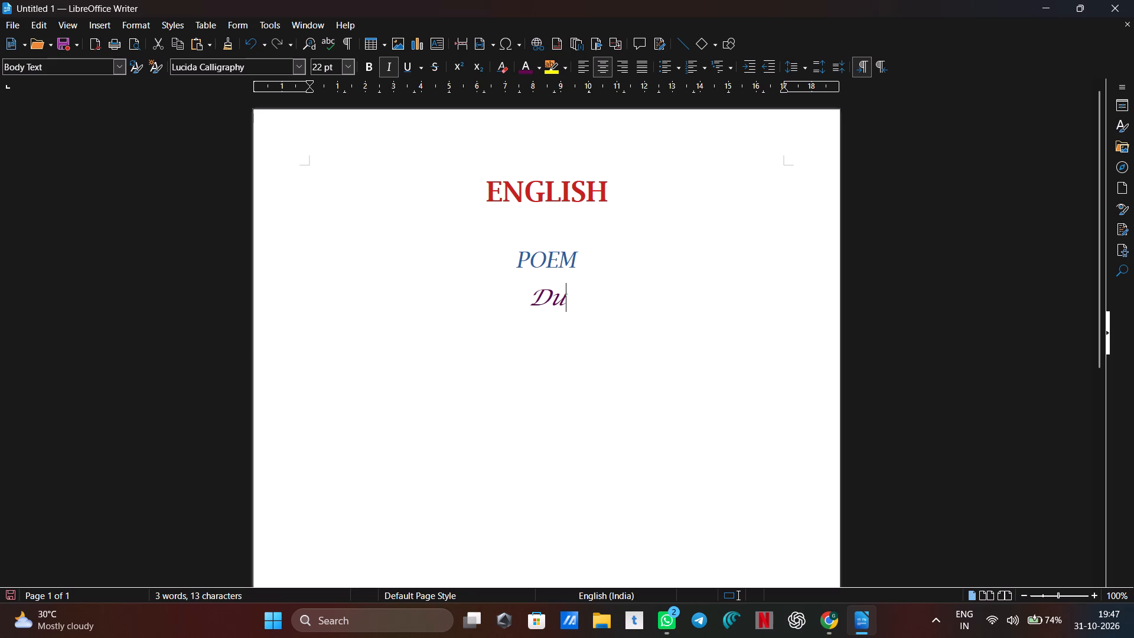
type("st")
key("space")
type("of")
key("space")
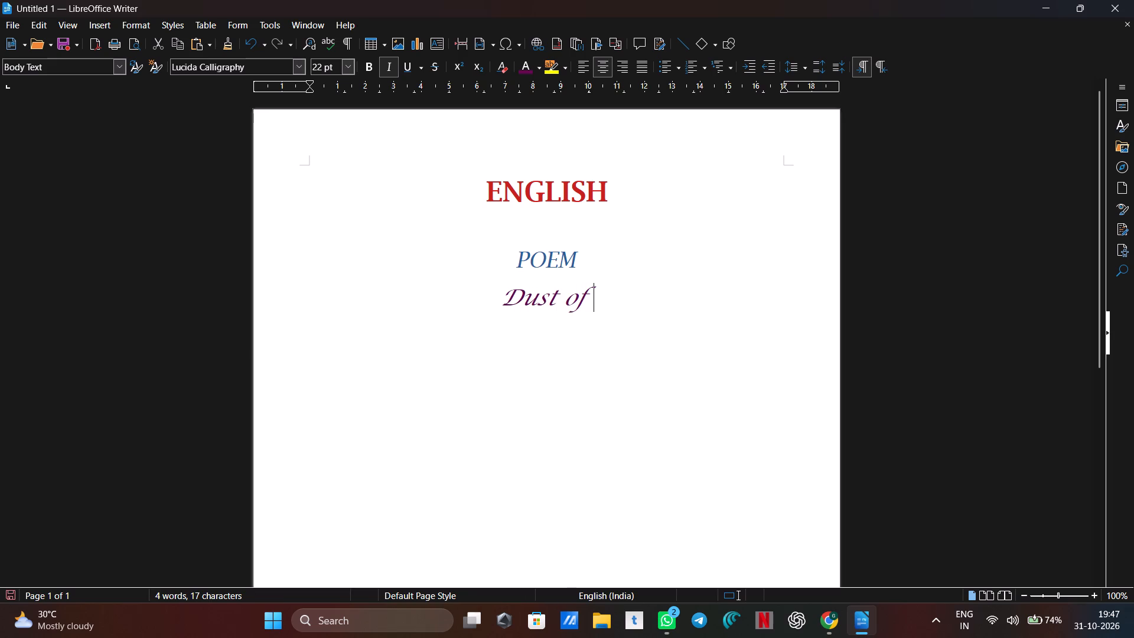
key("s")
key("n")
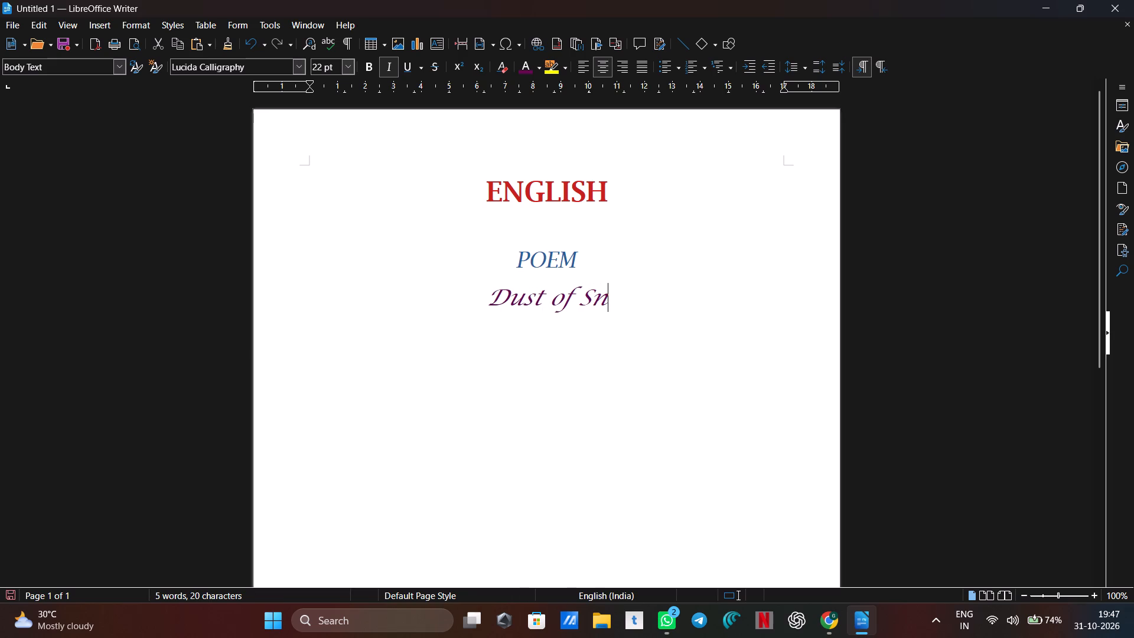
key("o")
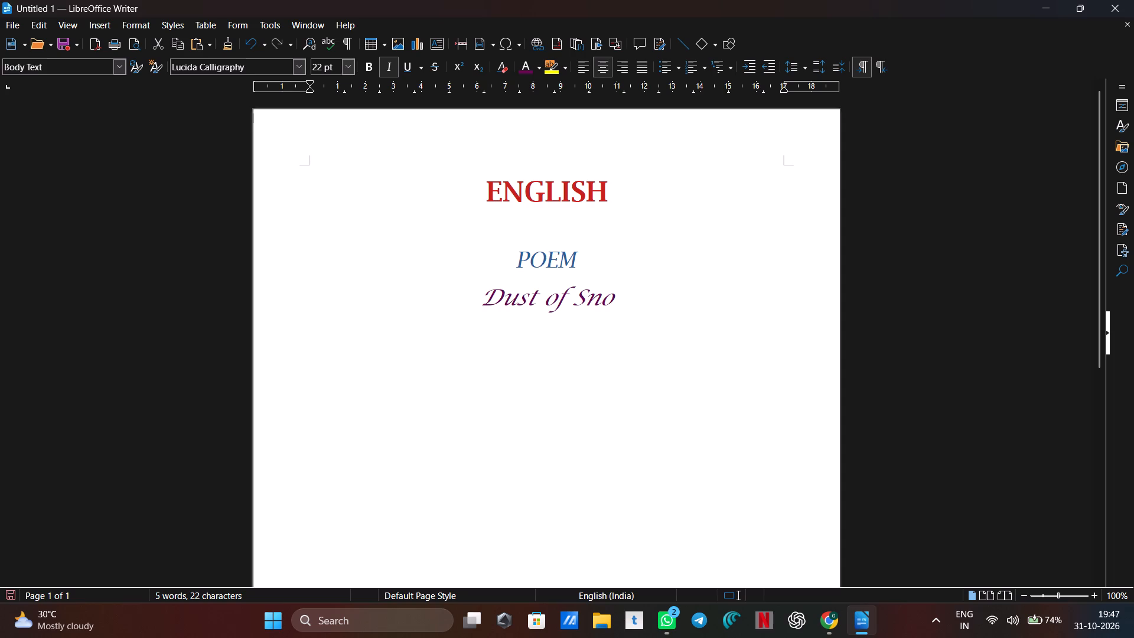
key("e")
key("BackSpace")
key("w")
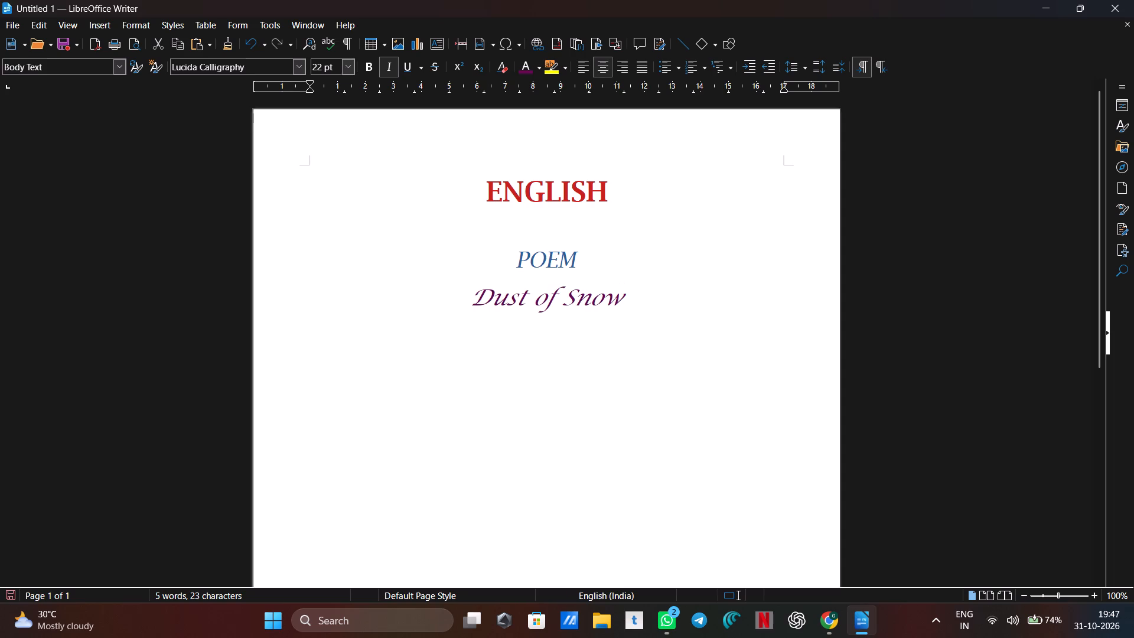
key("space")
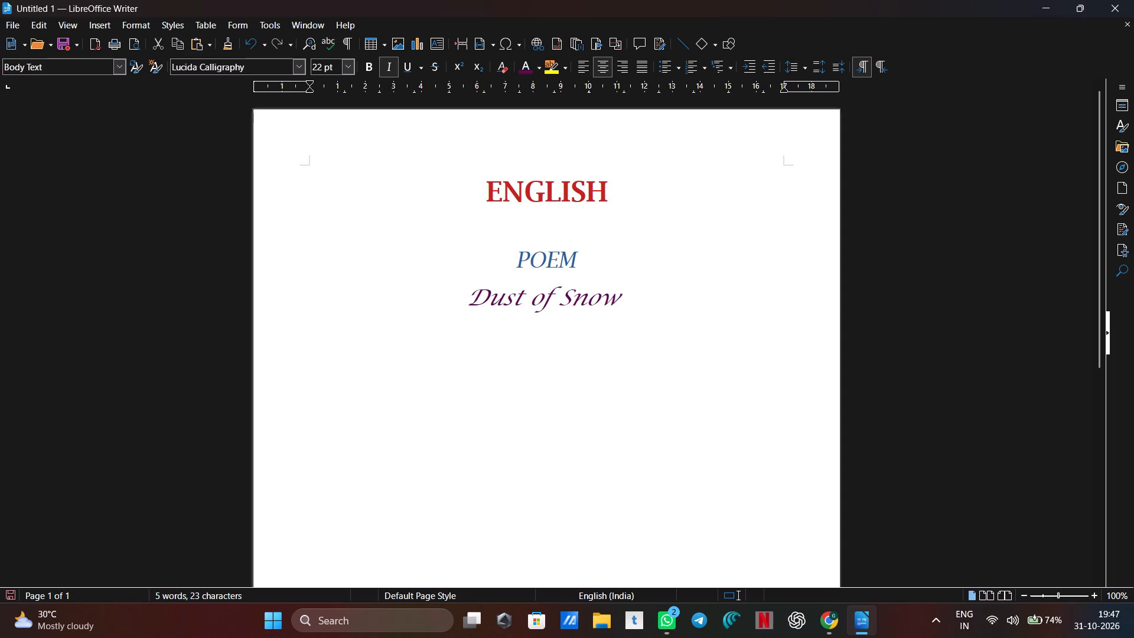
Underline the whole title "Dust of Snow" and add two new lines below it.
left_click(463, 300)
left_click_drag(464, 299, 608, 293)
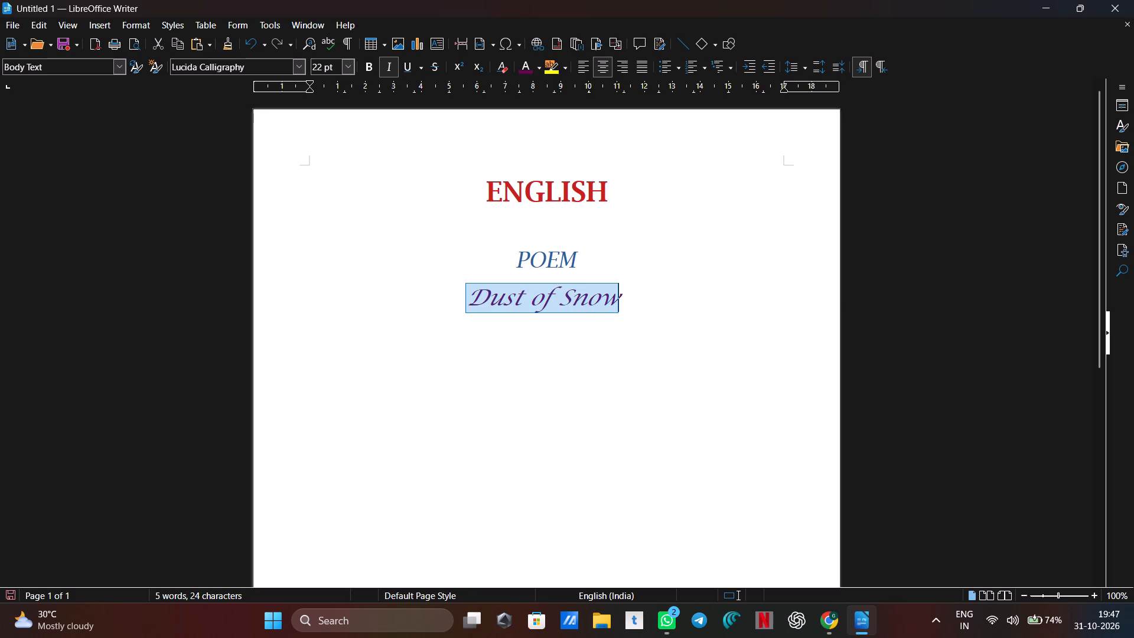
left_click_drag(608, 293, 622, 293)
left_click(407, 67)
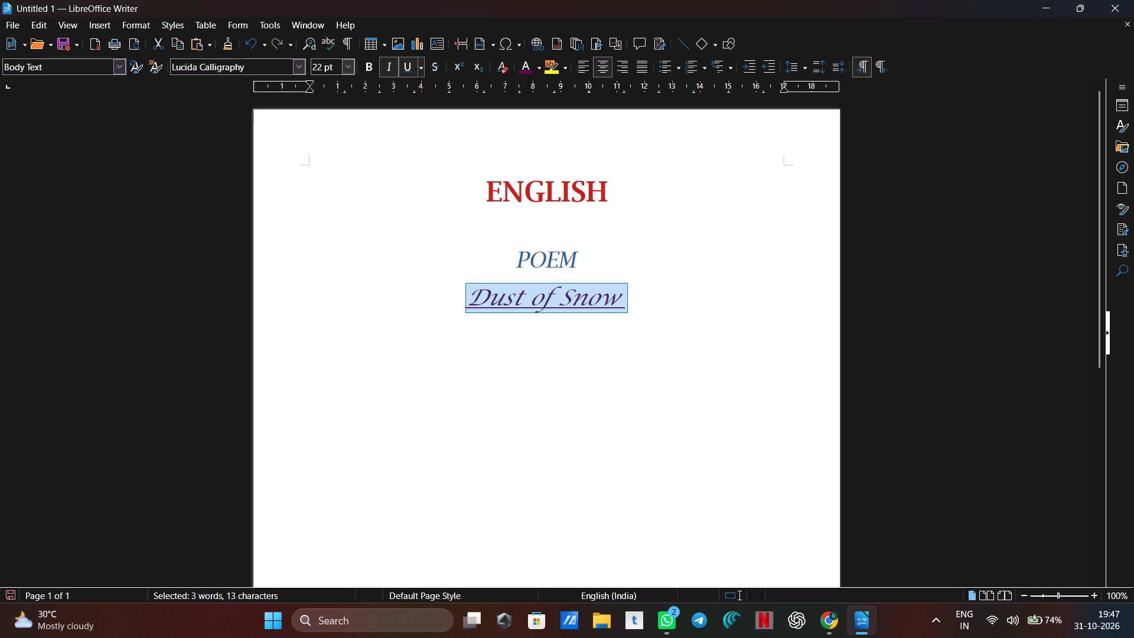
key("Return")
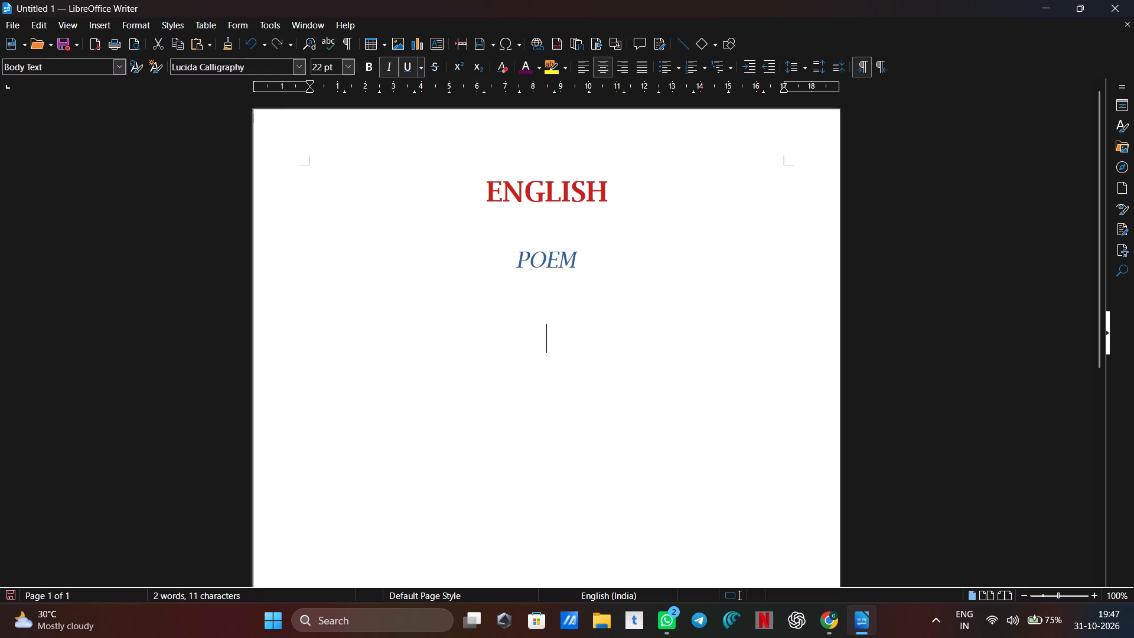
left_click(254, 46)
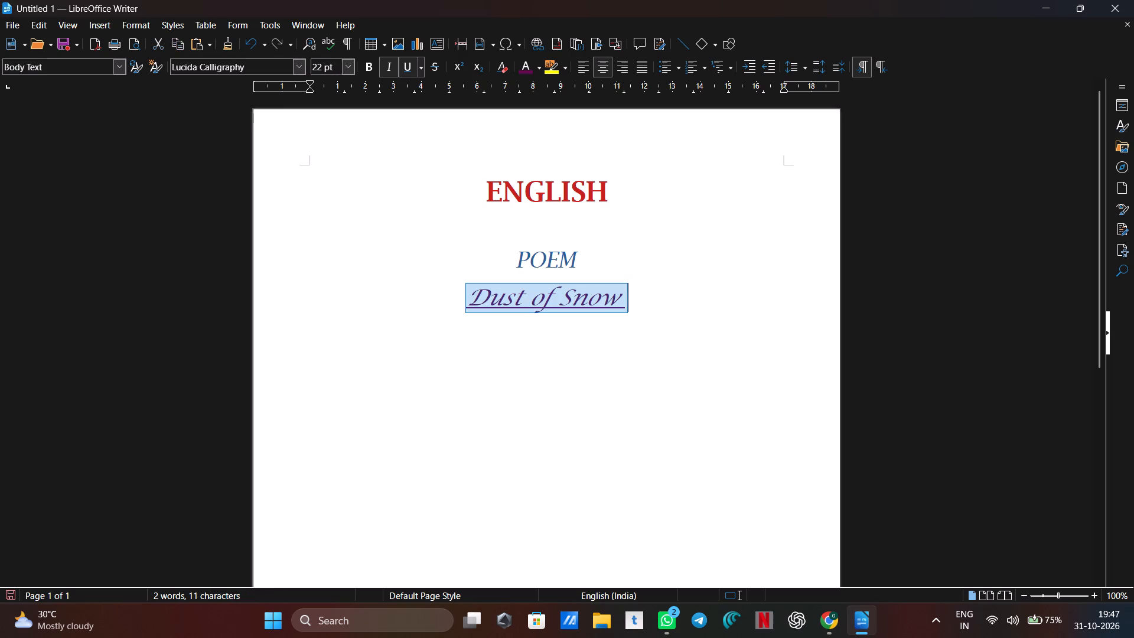
left_click(618, 336)
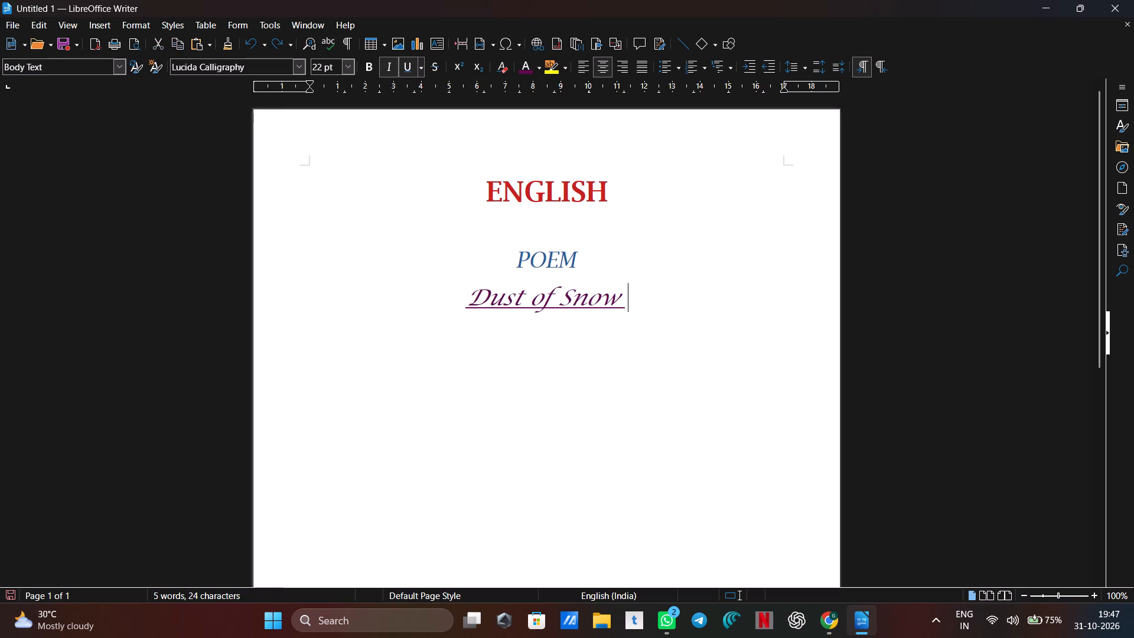
key("Return")
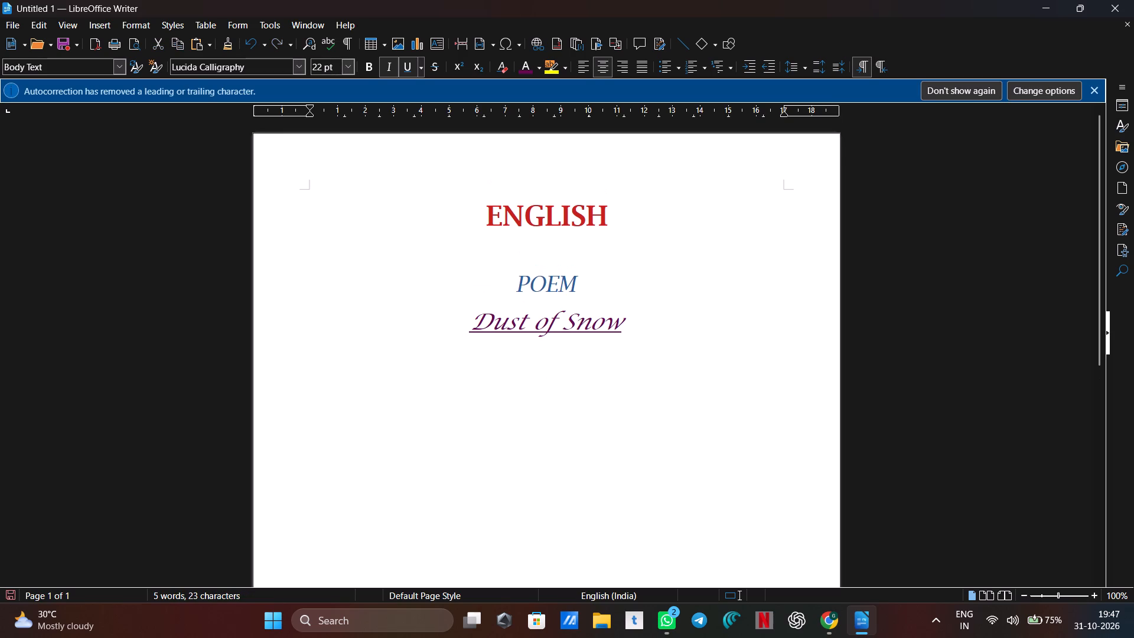
key("Return")
Dismiss the autocorrection notification above the document.
left_click_drag(1100, 325, 1100, 388)
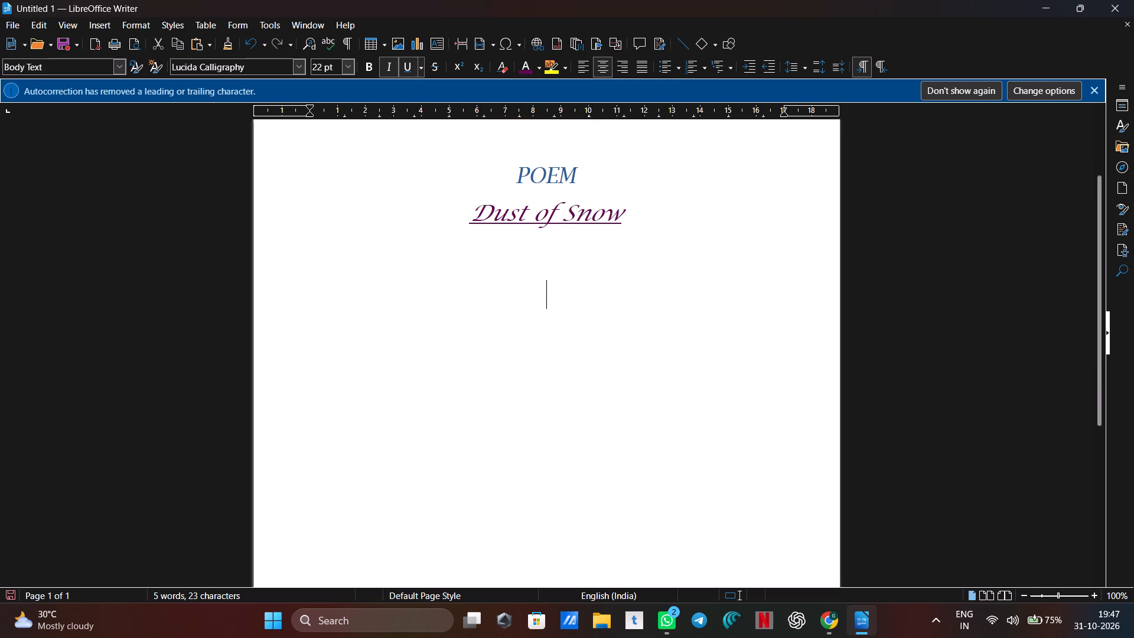
left_click_drag(1100, 388, 1101, 438)
left_click(1101, 438)
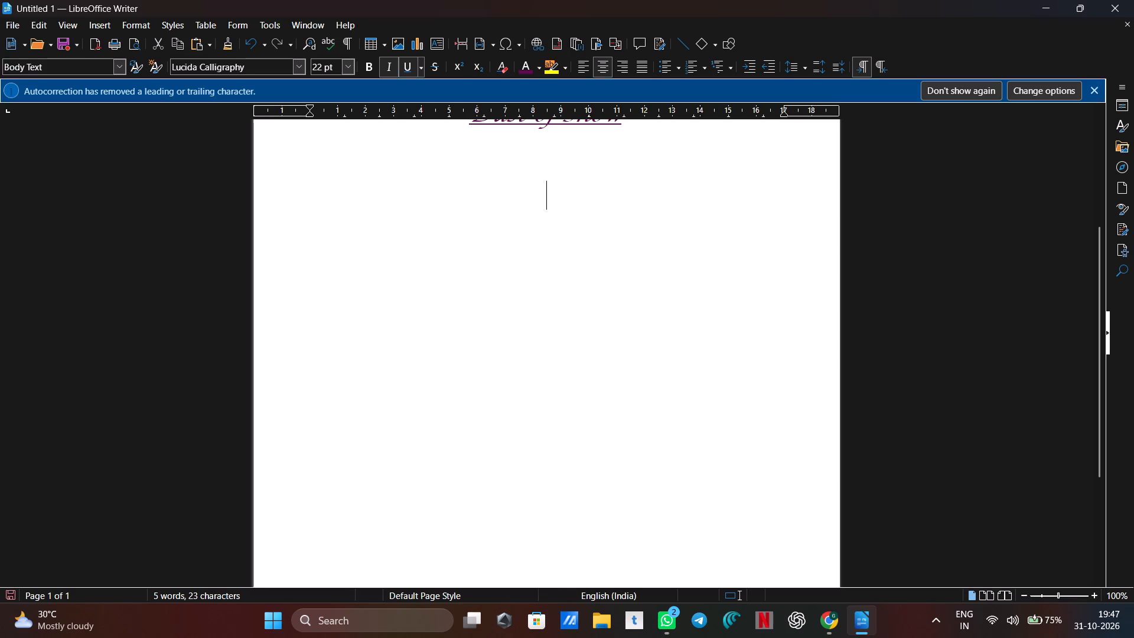
left_click(1099, 82)
scroll(956, 188, "up", 4)
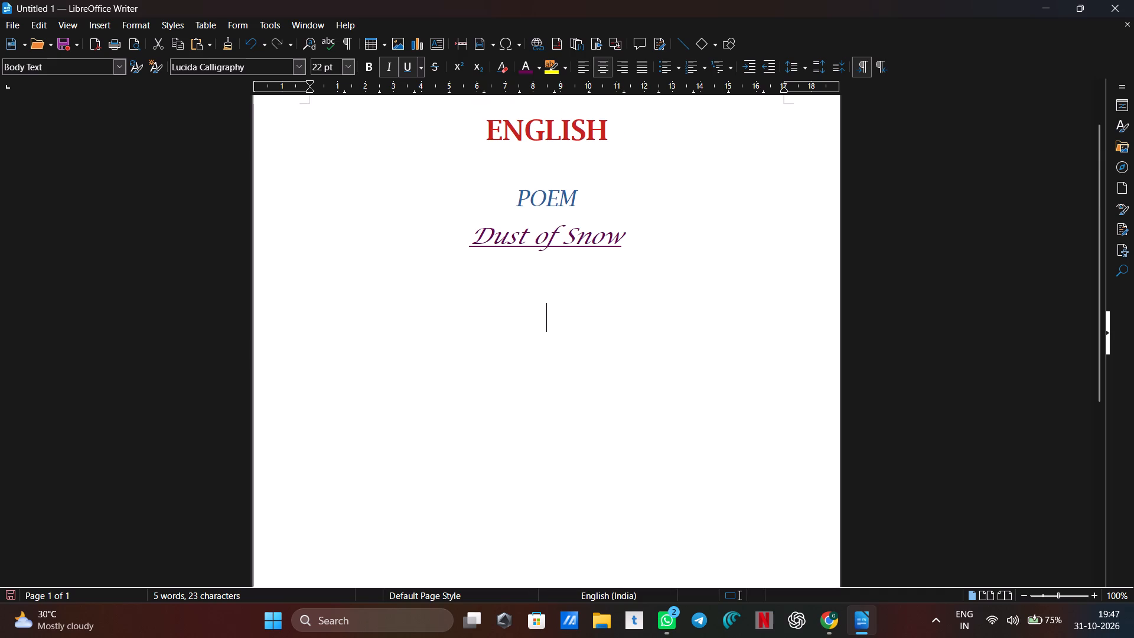
Place a left-aligned tab stop at 16.64 cm in the ENGLISH heading and check its tab settings.
left_click(784, 95)
left_click_drag(784, 95, 798, 92)
left_click_drag(798, 92, 778, 92)
left_click(774, 92)
left_click_drag(774, 92, 772, 92)
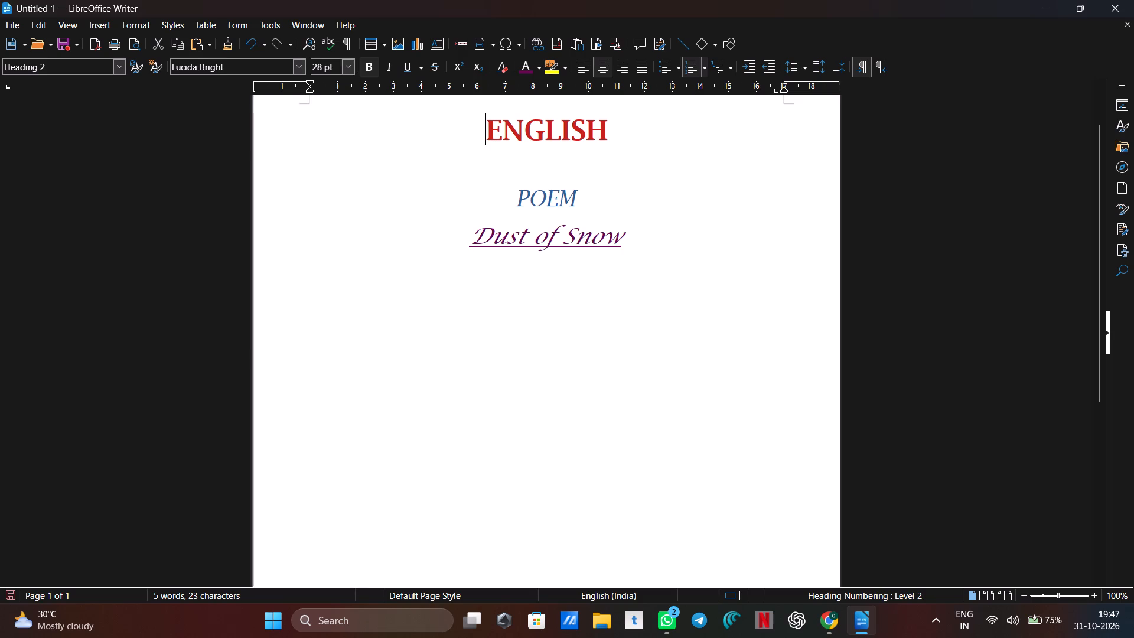
left_click_drag(772, 92, 765, 93)
left_click(764, 93)
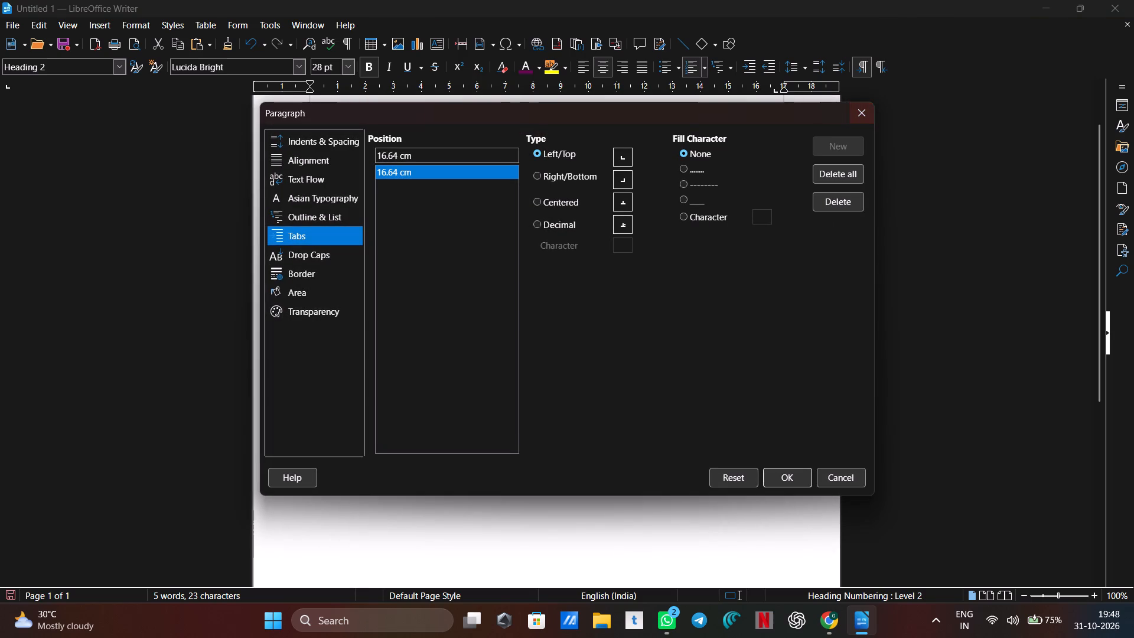
left_click(856, 110)
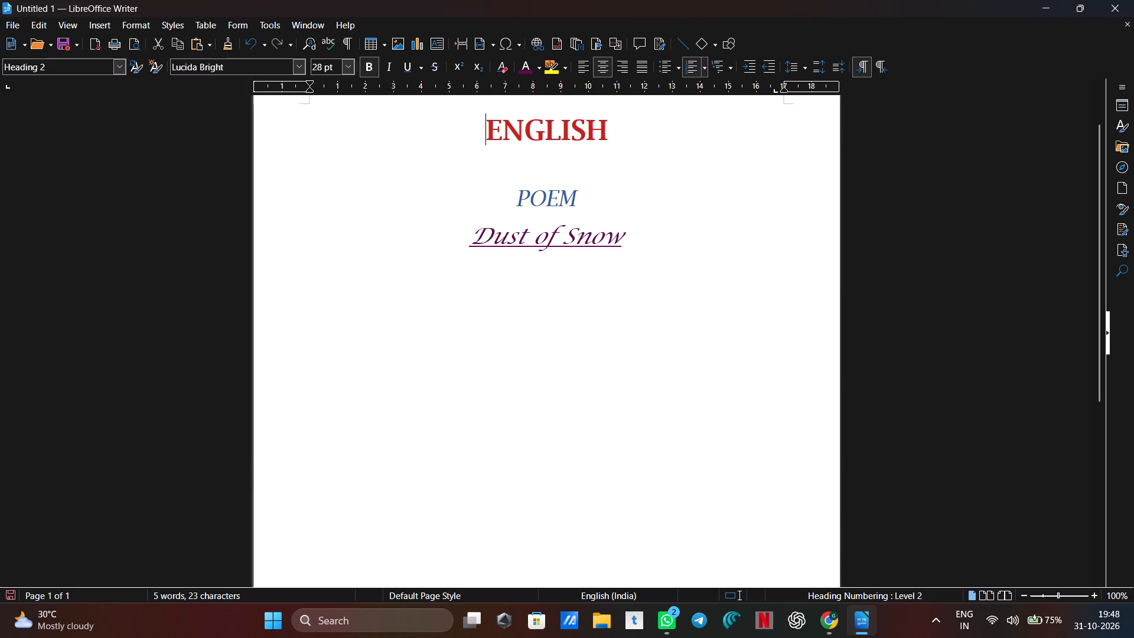
Shift the page's right margin slightly outward using the ruler.
left_click_drag(783, 84, 758, 84)
left_click_drag(758, 84, 775, 94)
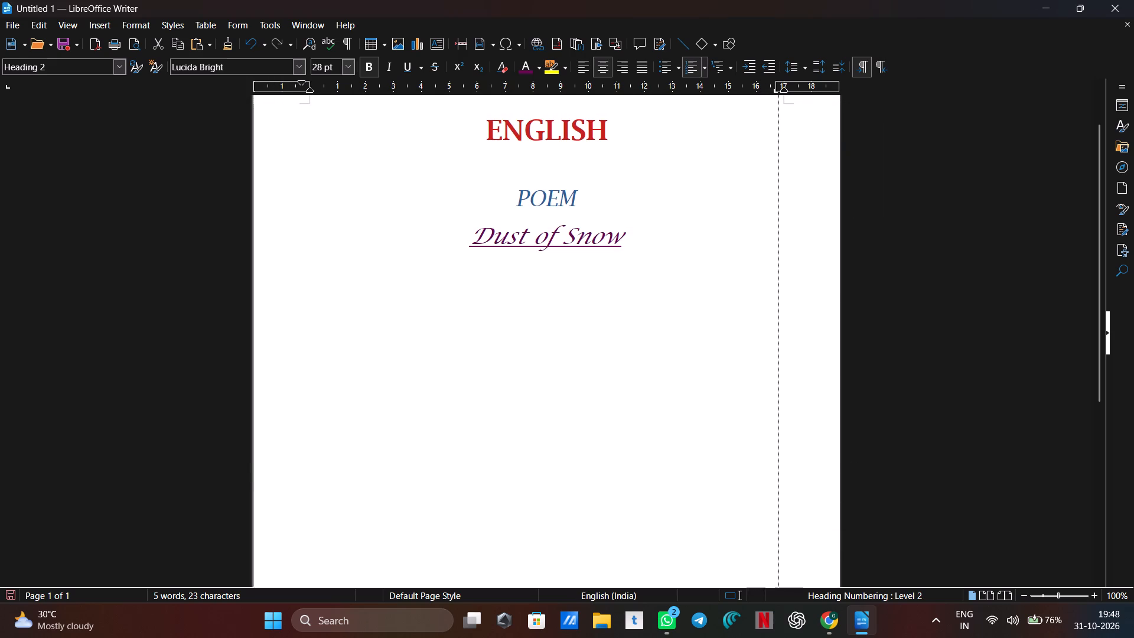
left_click_drag(775, 94, 788, 92)
left_click(786, 92)
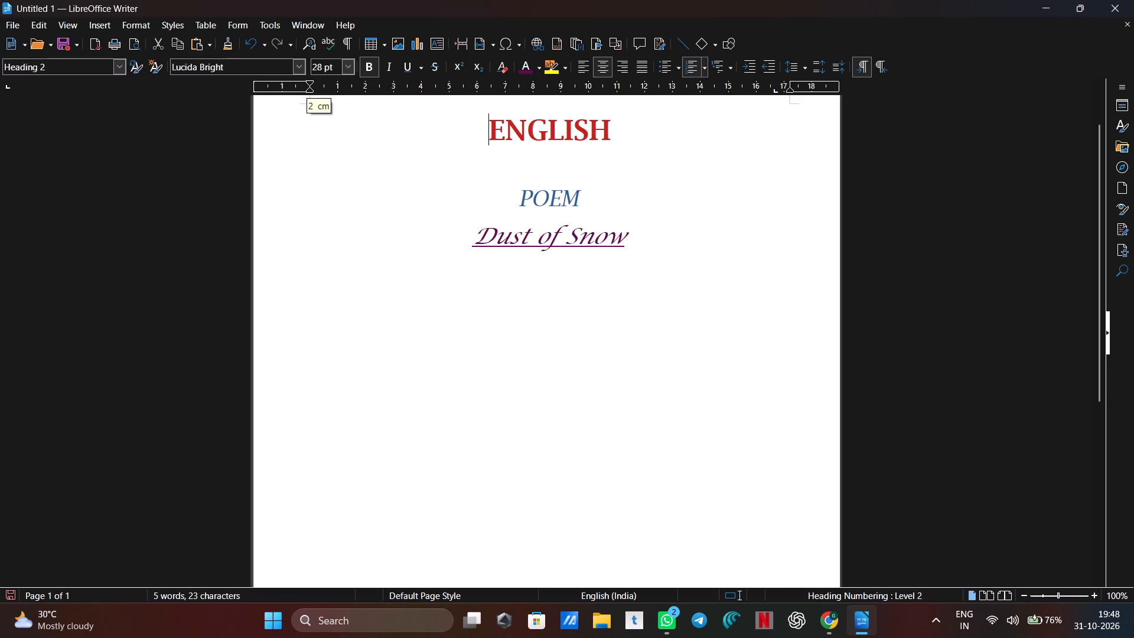
Shift the page's left margin slightly outward using the ruler, leaving the heading's paragraph settings as they are.
left_click_drag(309, 86, 303, 84)
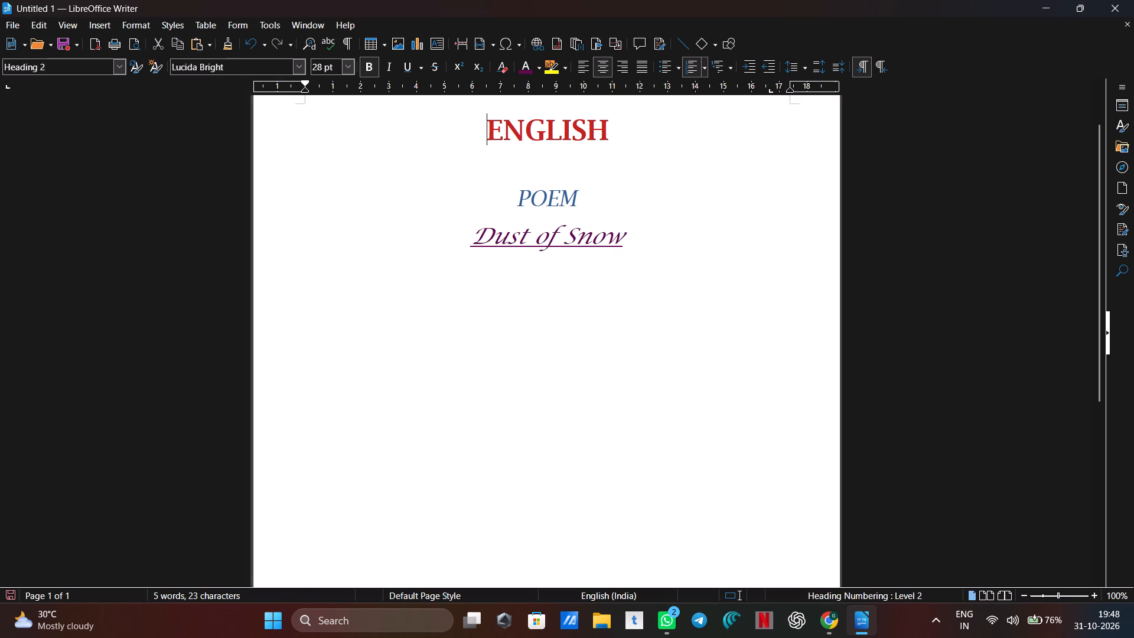
double_click(303, 84)
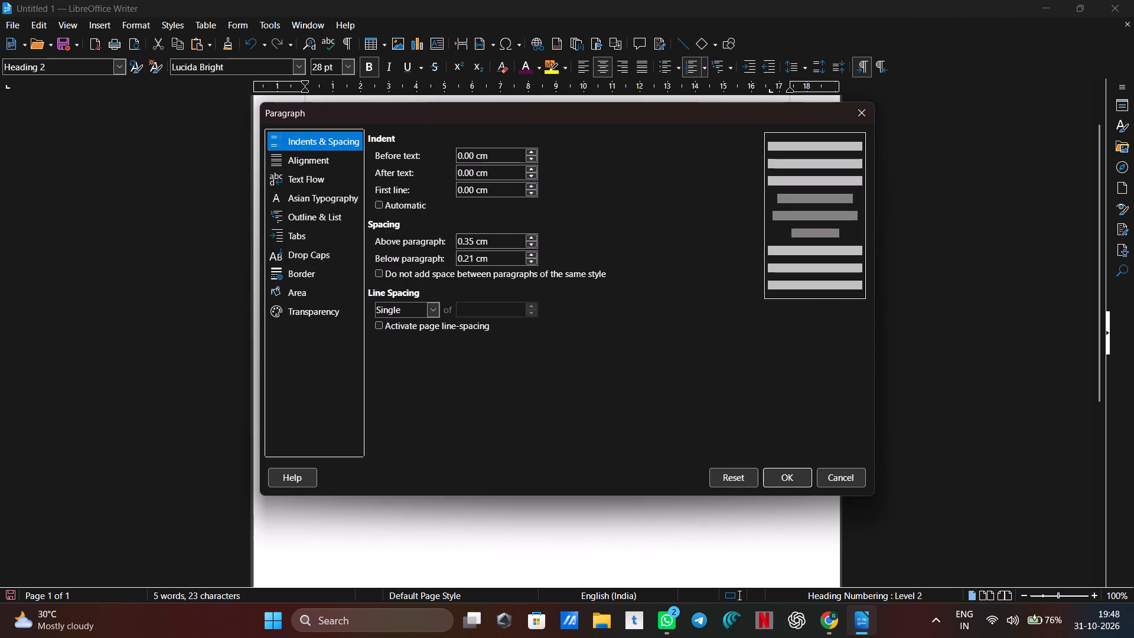
left_click(334, 158)
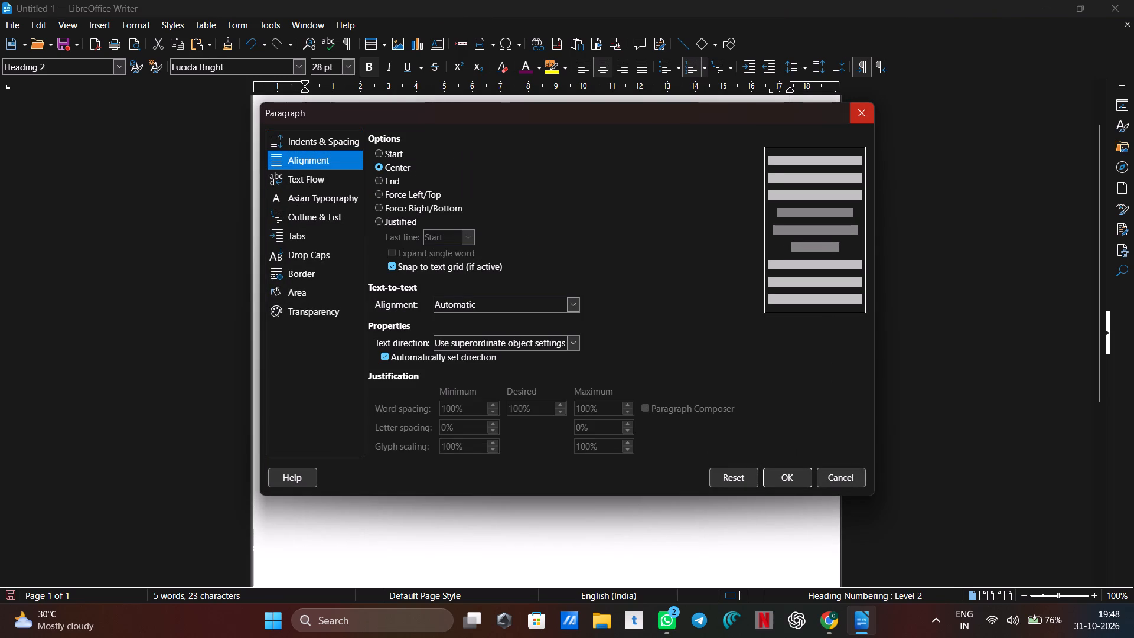
left_click(866, 110)
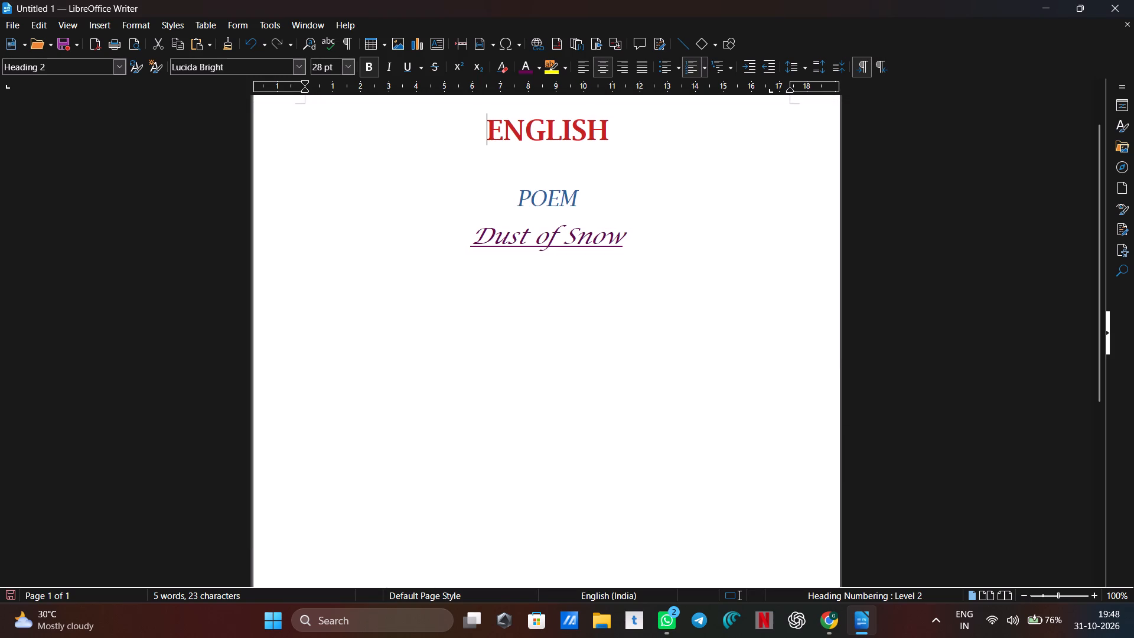
left_click(304, 87)
left_click_drag(300, 88, 294, 88)
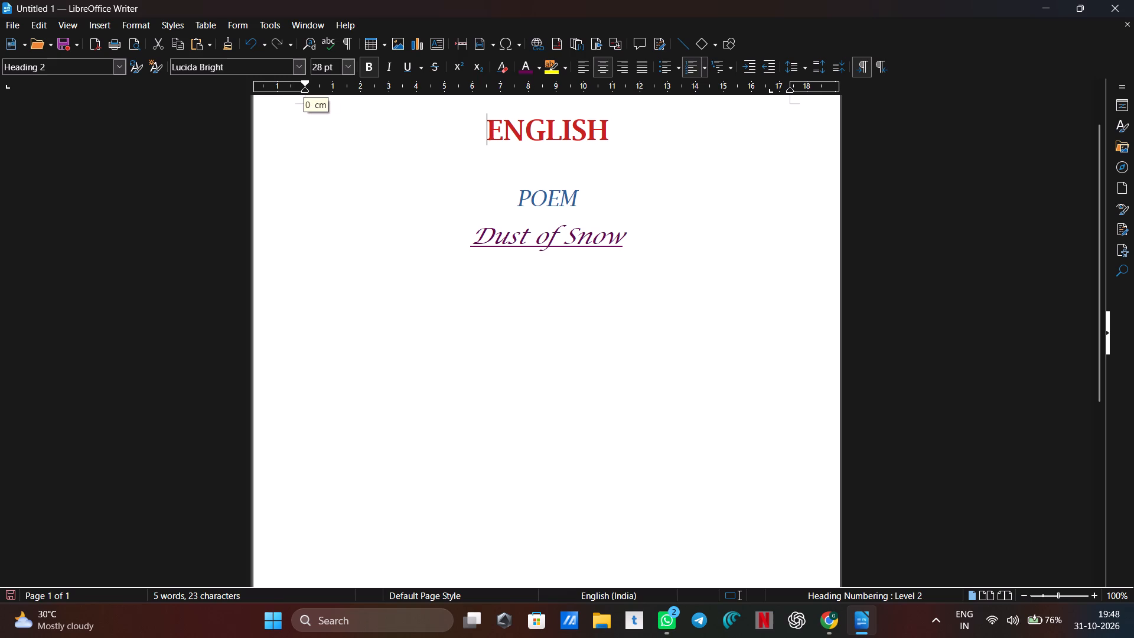
left_click(306, 87)
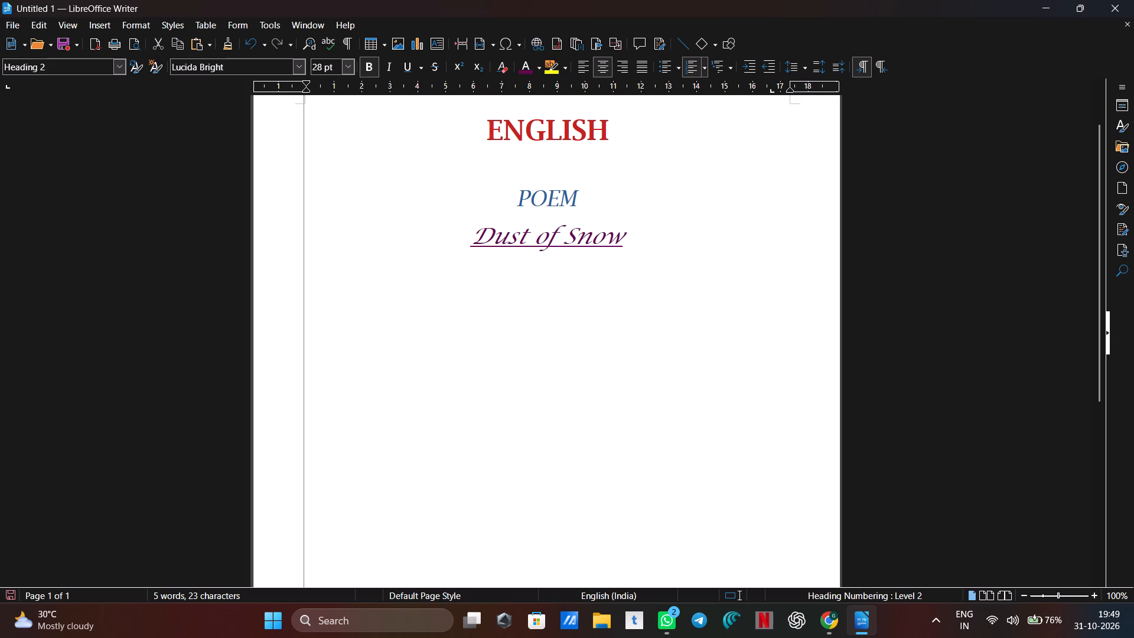
left_click(304, 87)
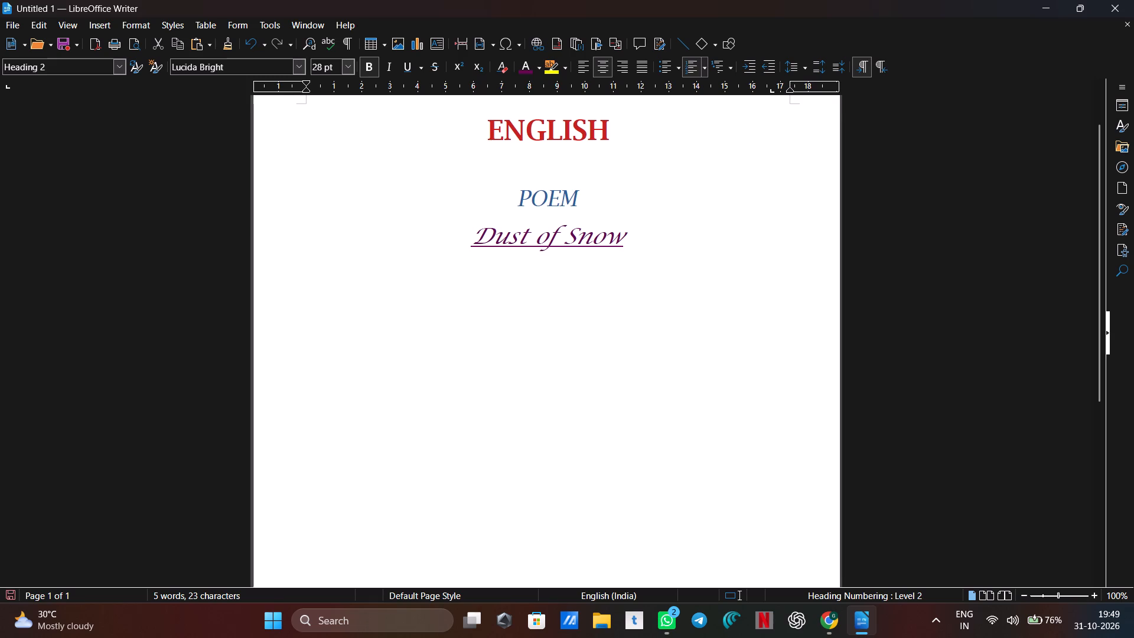
Fine-tune the page's right margin, bringing it slightly back inward on the ruler.
left_click(788, 83)
left_click(791, 86)
left_click(787, 86)
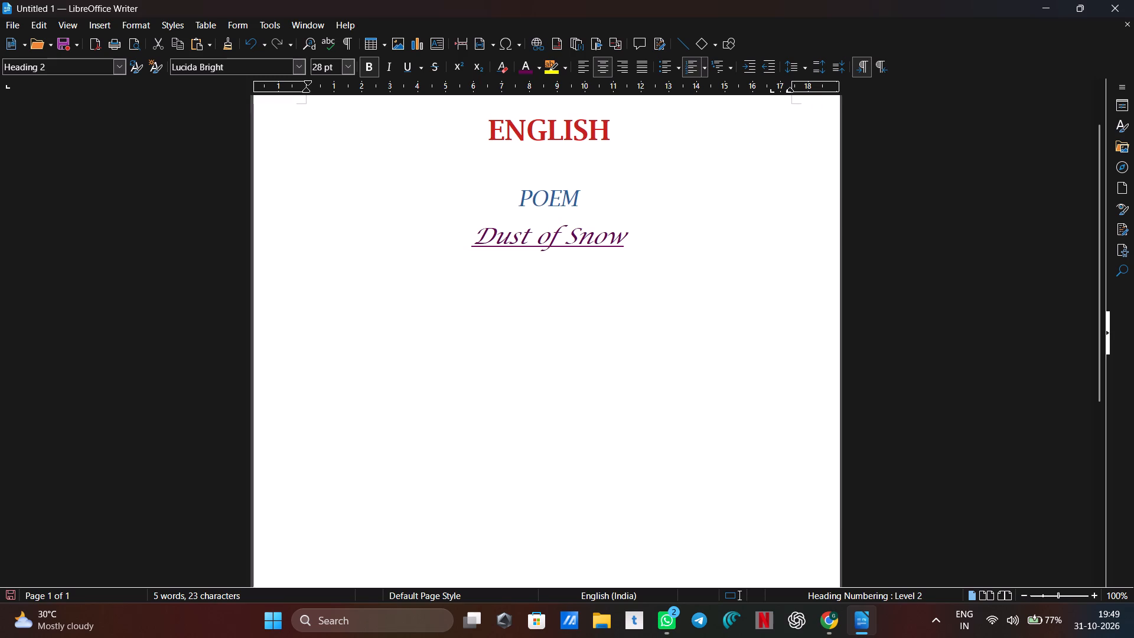
left_click_drag(791, 85, 786, 86)
left_click(786, 86)
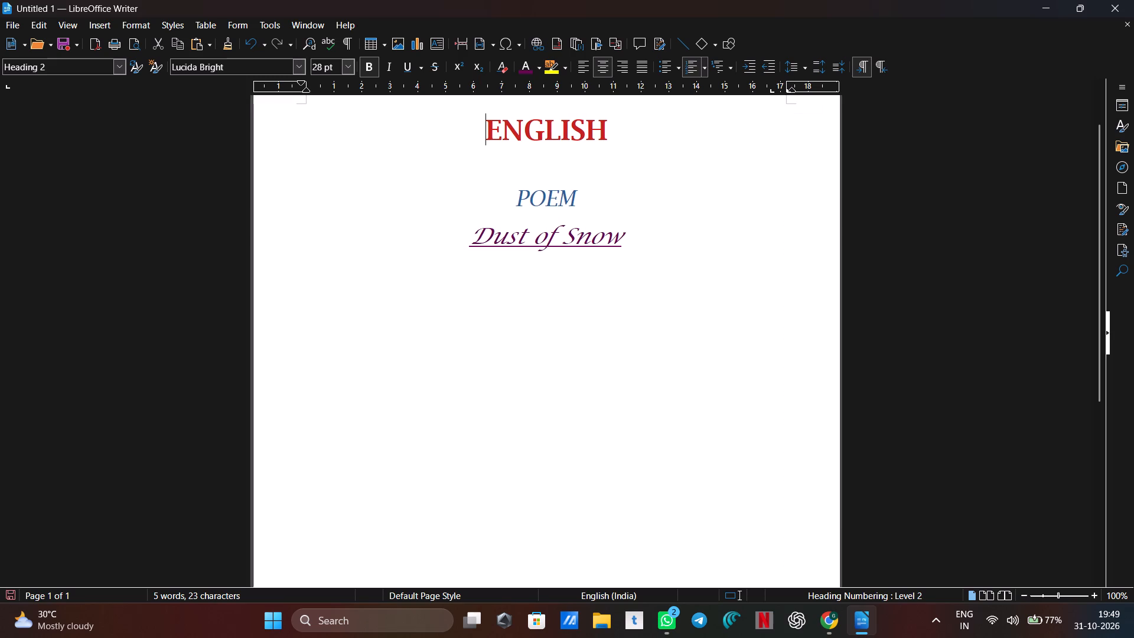
Add two new lines below the title "Dust of Snow" and set the font size there to 20 pt.
left_click(515, 275)
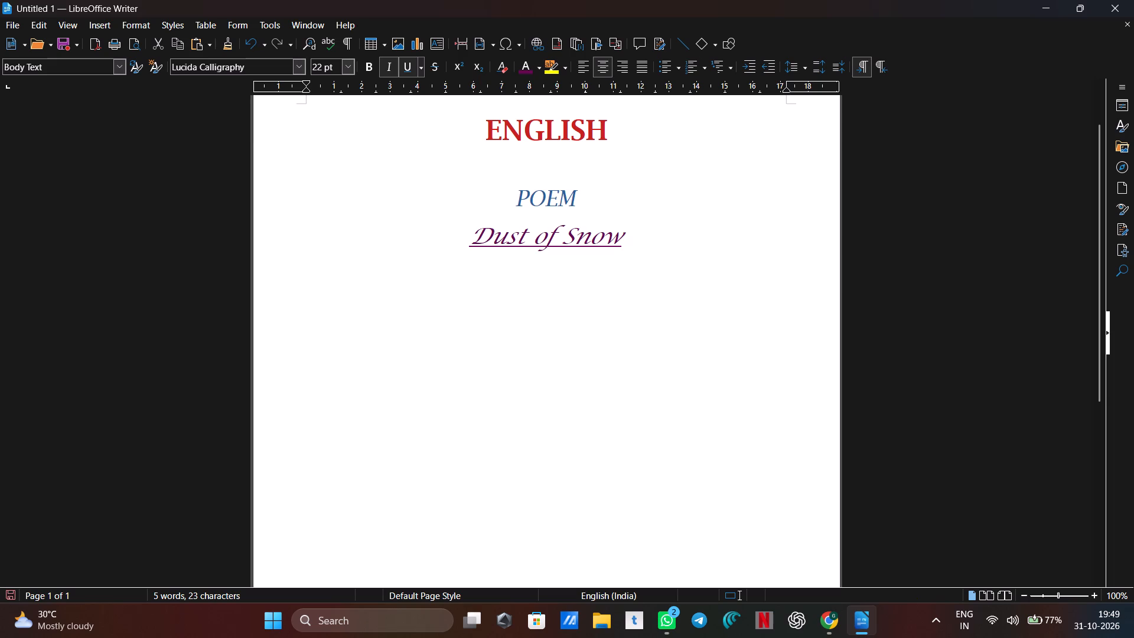
key("Return")
key("Return")
left_click(348, 70)
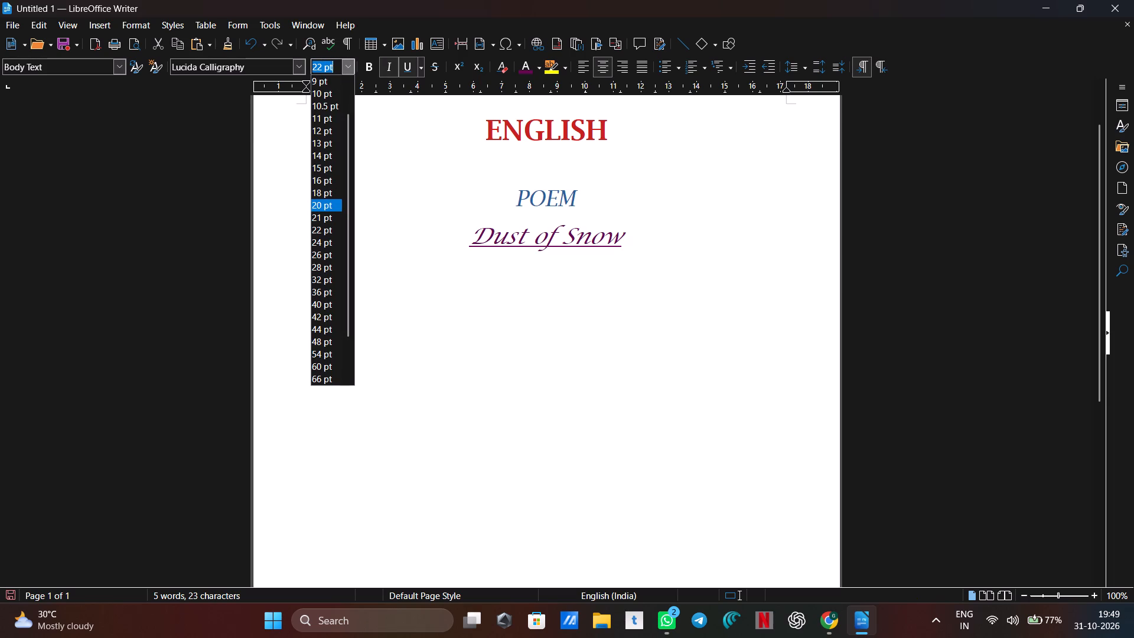
left_click(316, 202)
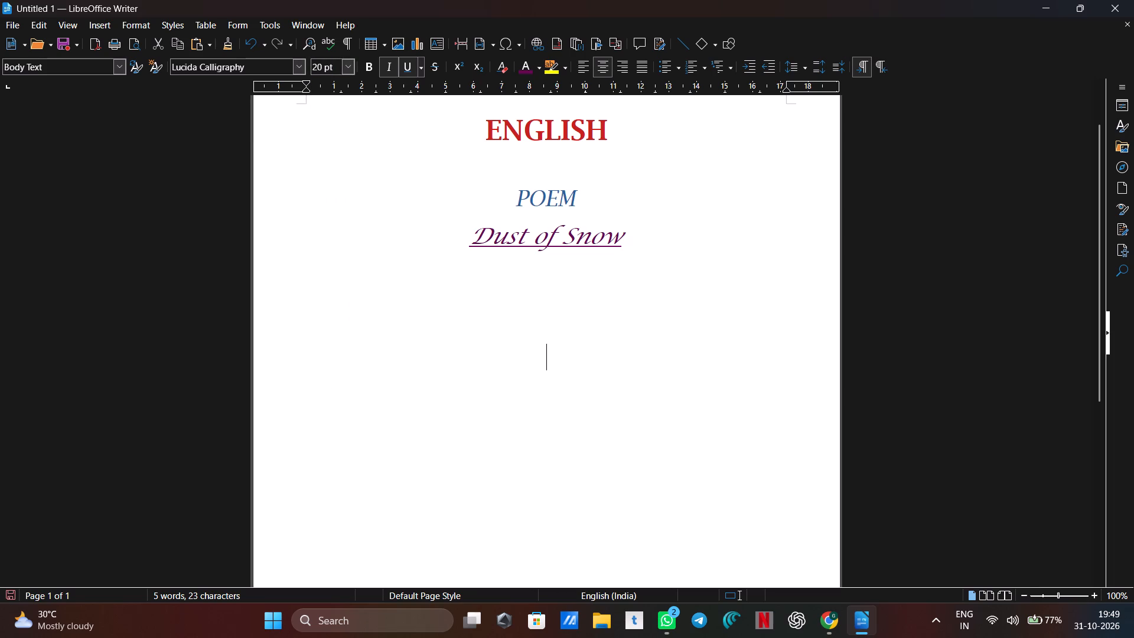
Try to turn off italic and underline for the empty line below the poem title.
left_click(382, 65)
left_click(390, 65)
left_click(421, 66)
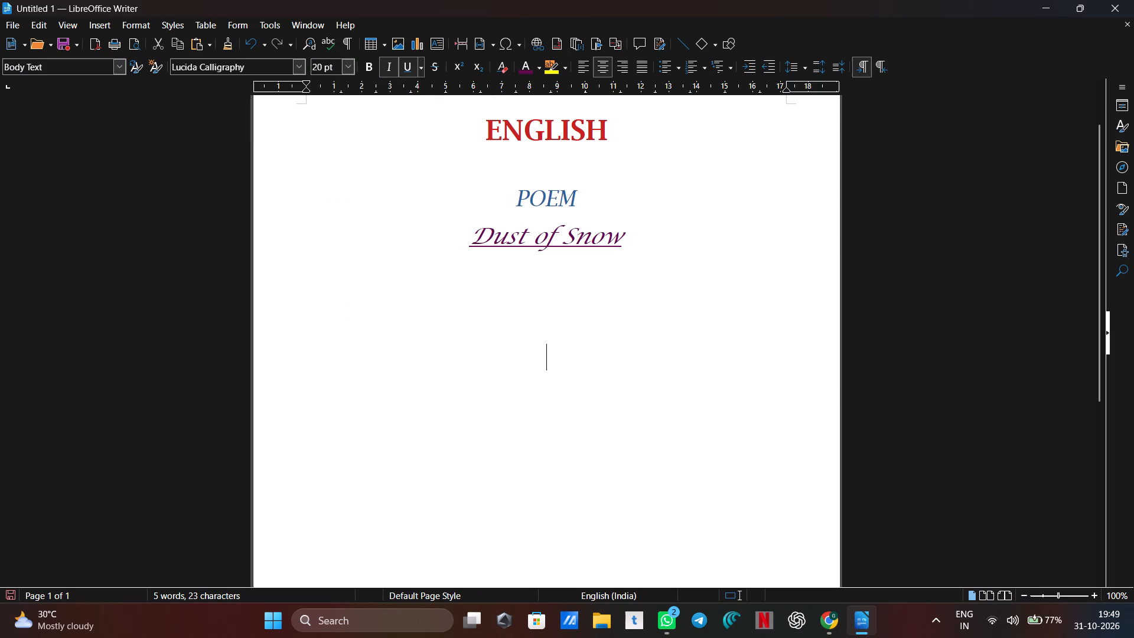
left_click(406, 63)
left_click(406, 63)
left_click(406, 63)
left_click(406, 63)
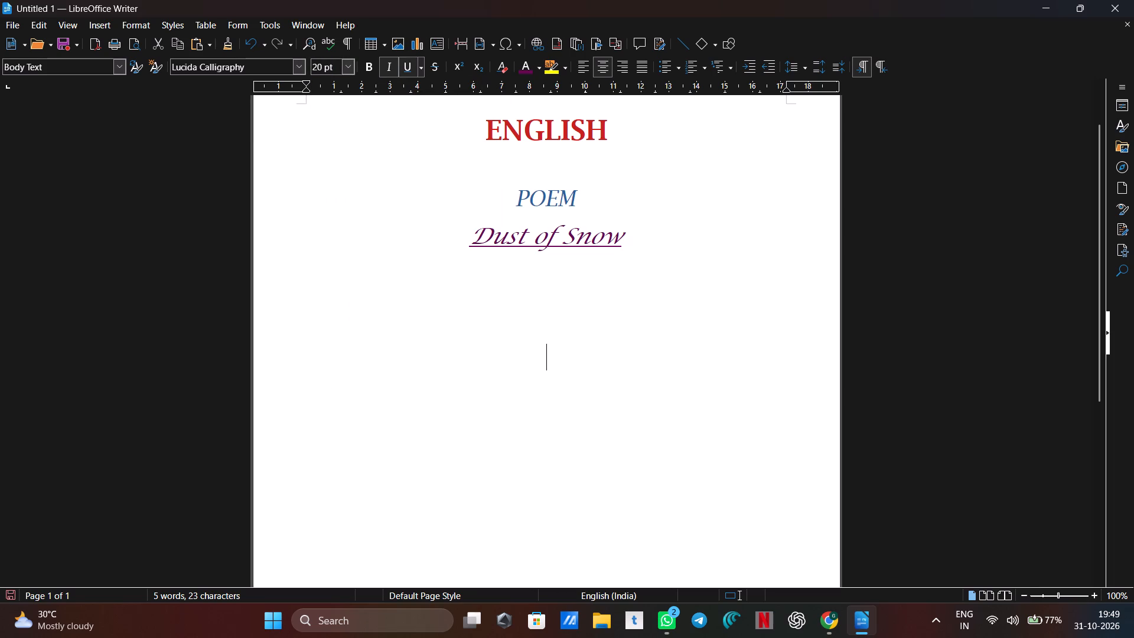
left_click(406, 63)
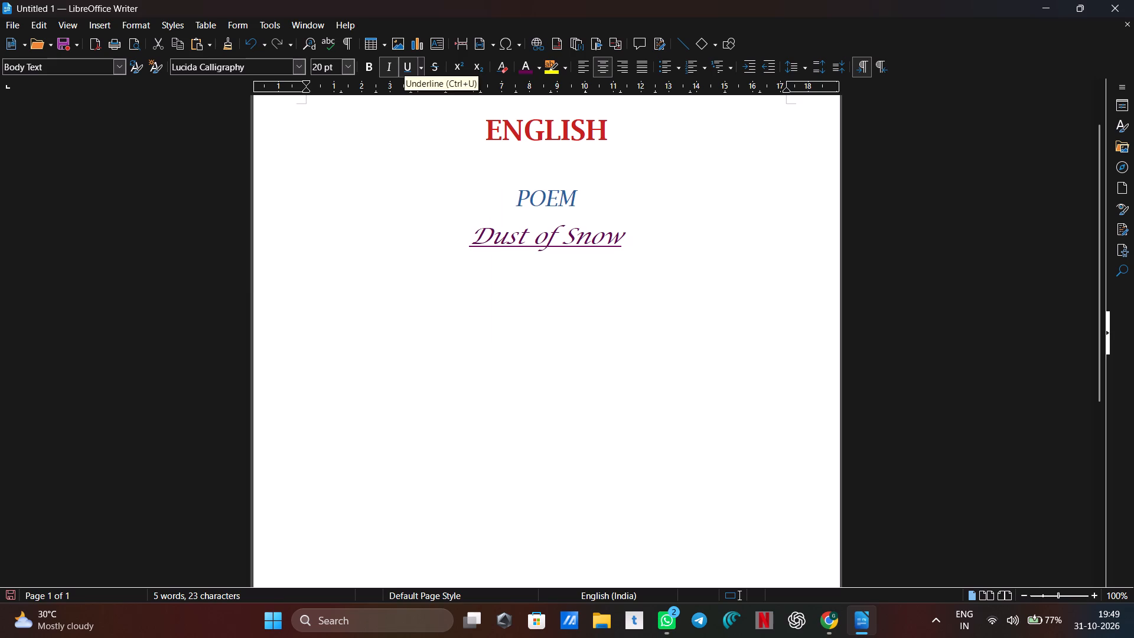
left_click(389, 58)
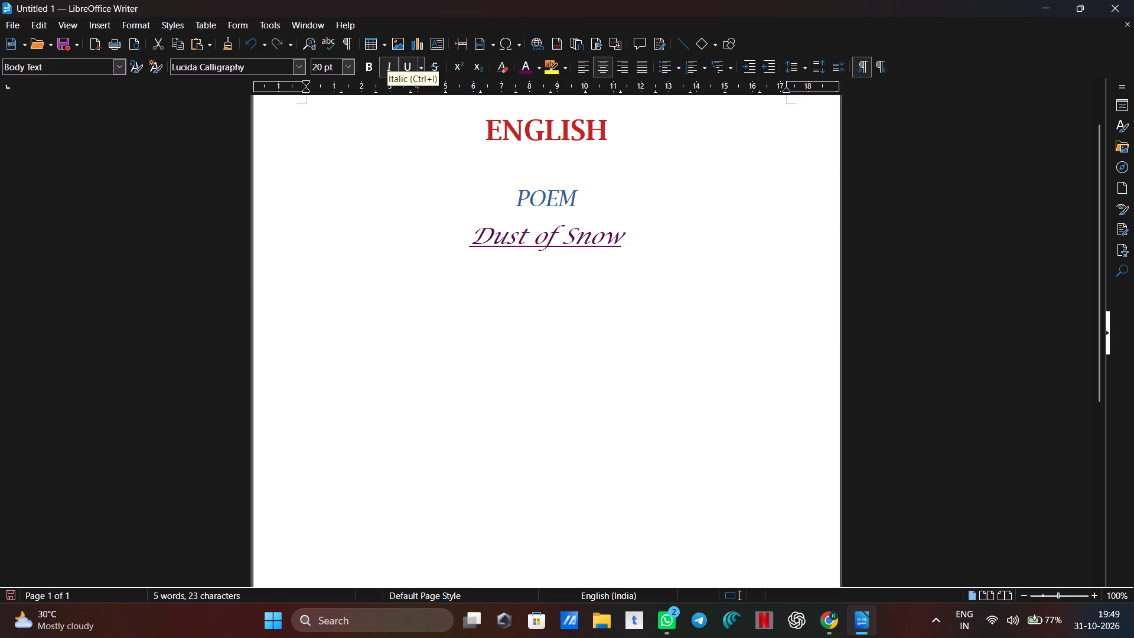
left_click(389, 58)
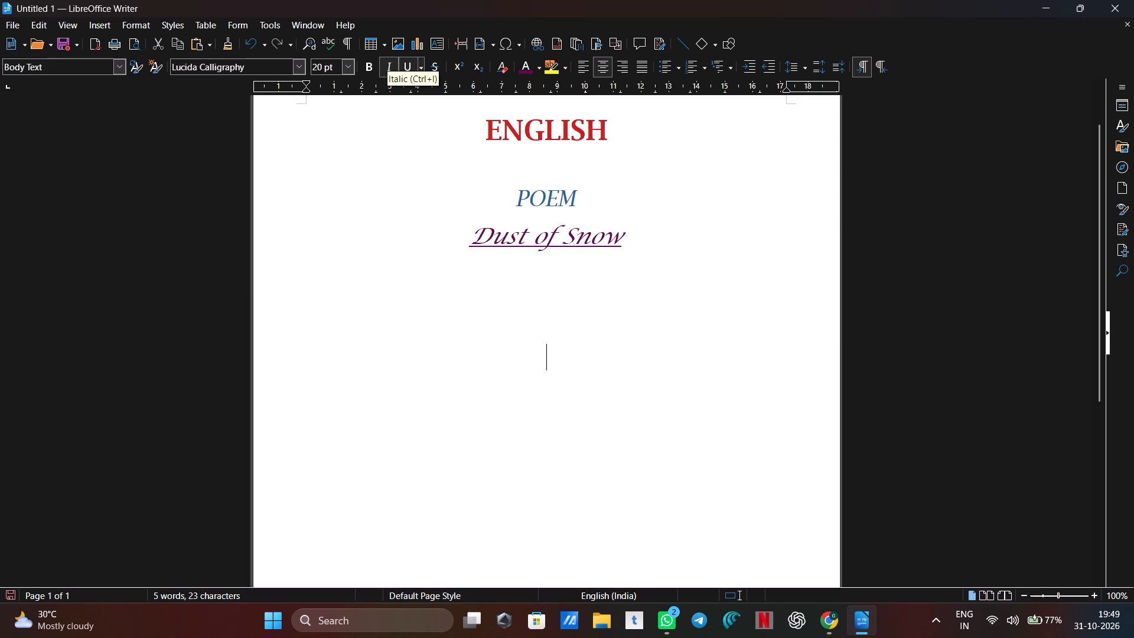
Hide the Formatting toolbar.
right_click(389, 58)
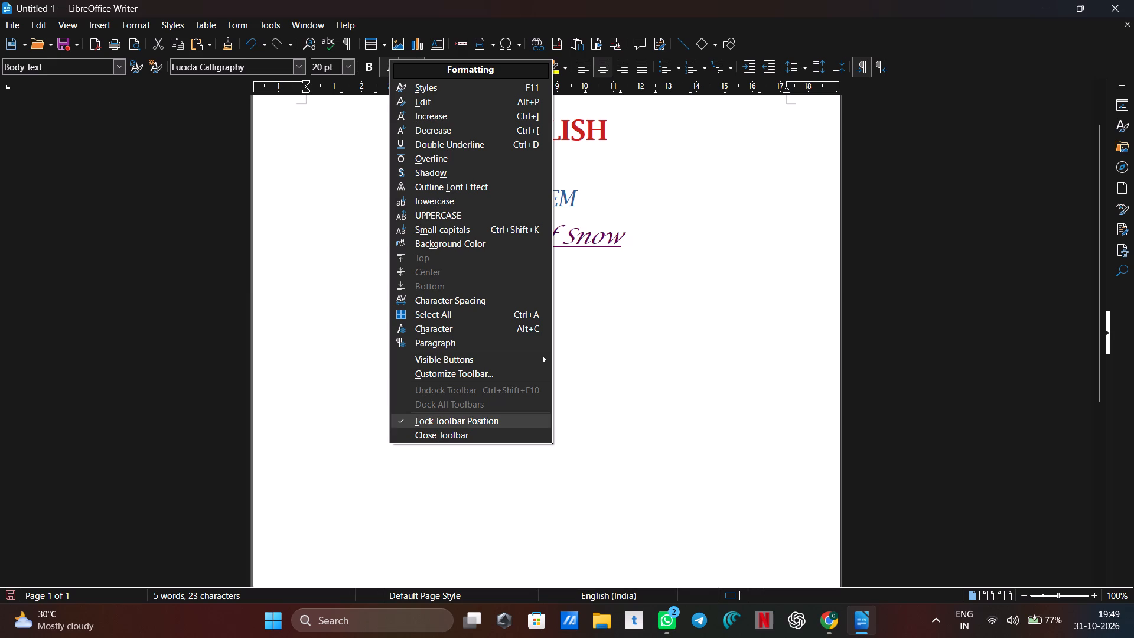
left_click(426, 435)
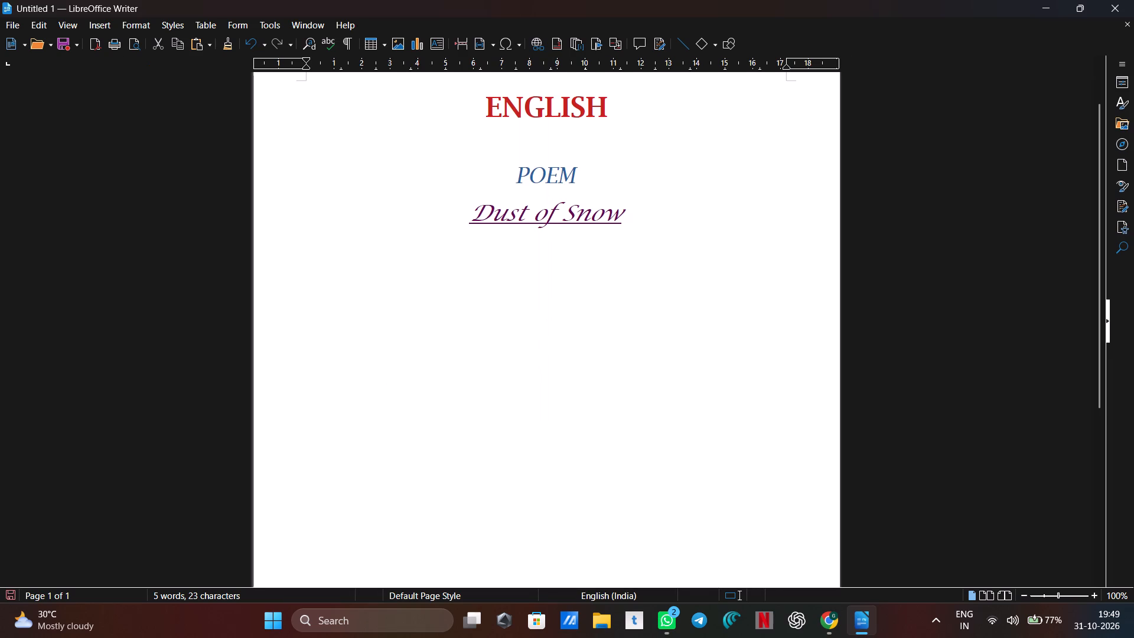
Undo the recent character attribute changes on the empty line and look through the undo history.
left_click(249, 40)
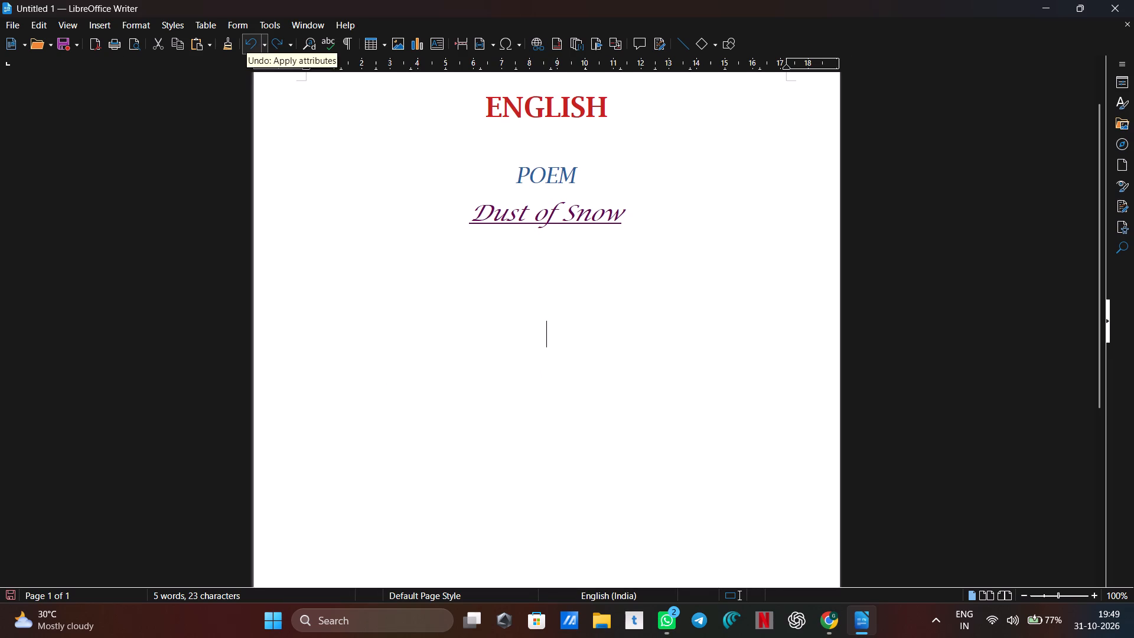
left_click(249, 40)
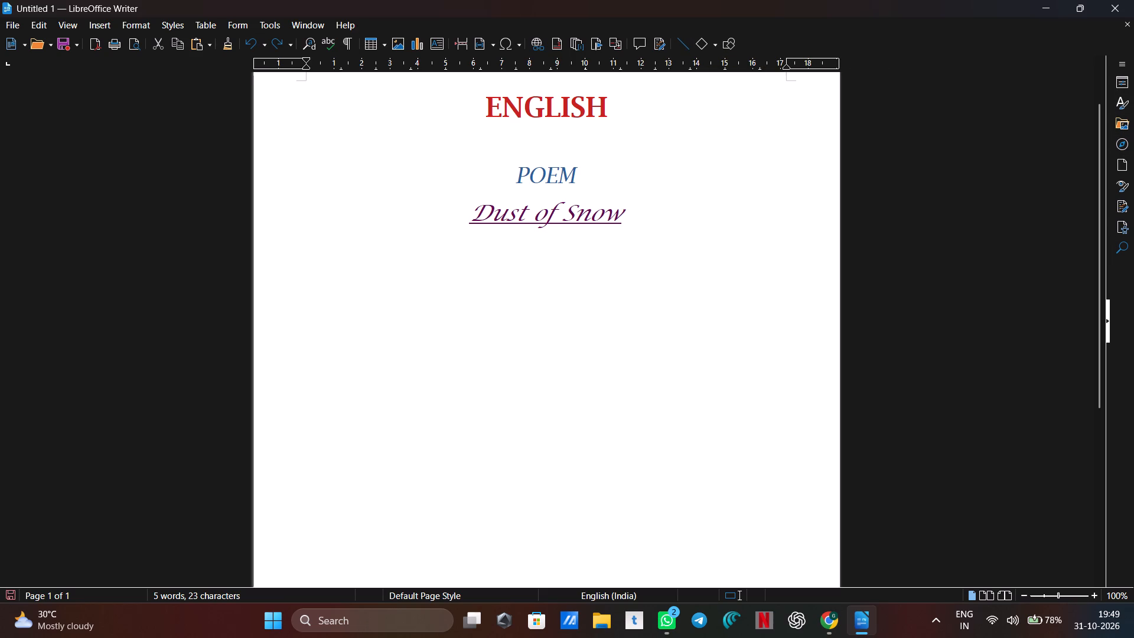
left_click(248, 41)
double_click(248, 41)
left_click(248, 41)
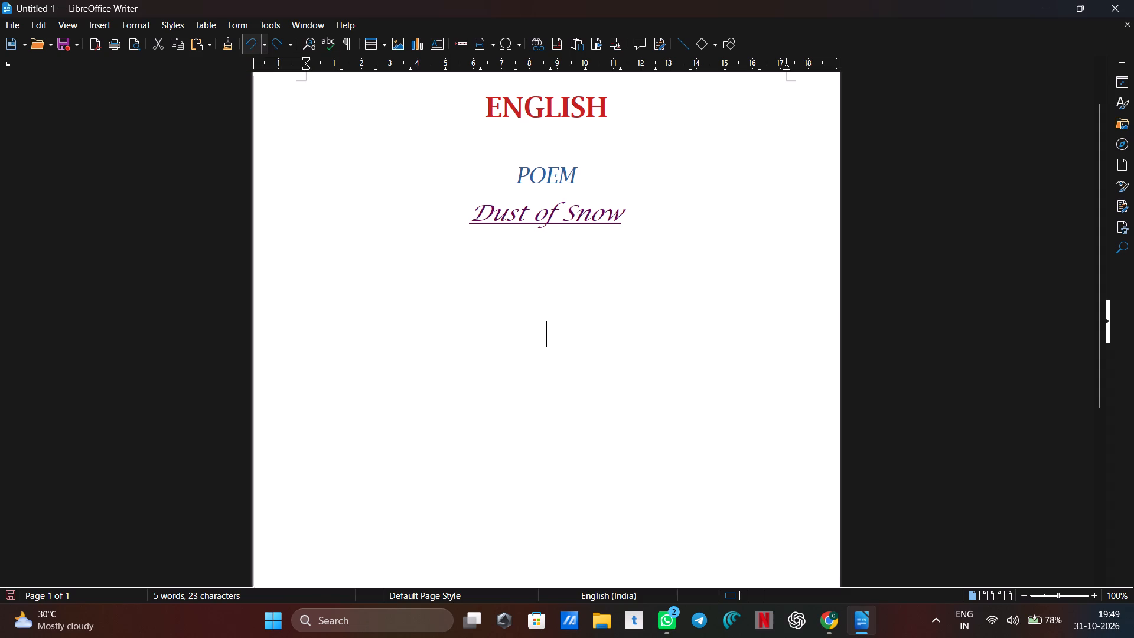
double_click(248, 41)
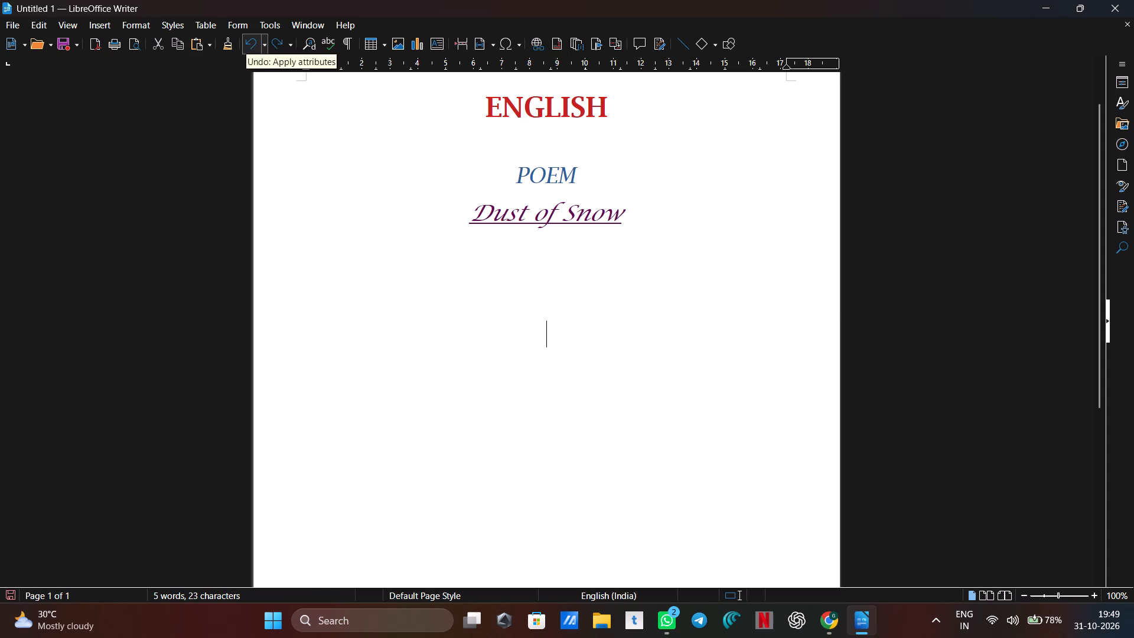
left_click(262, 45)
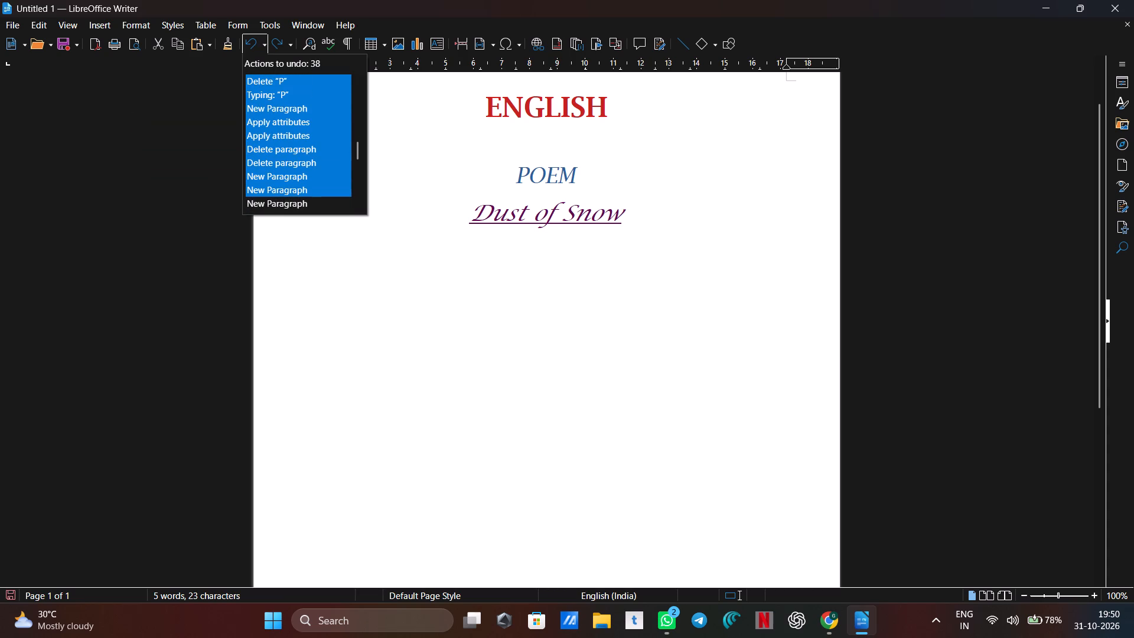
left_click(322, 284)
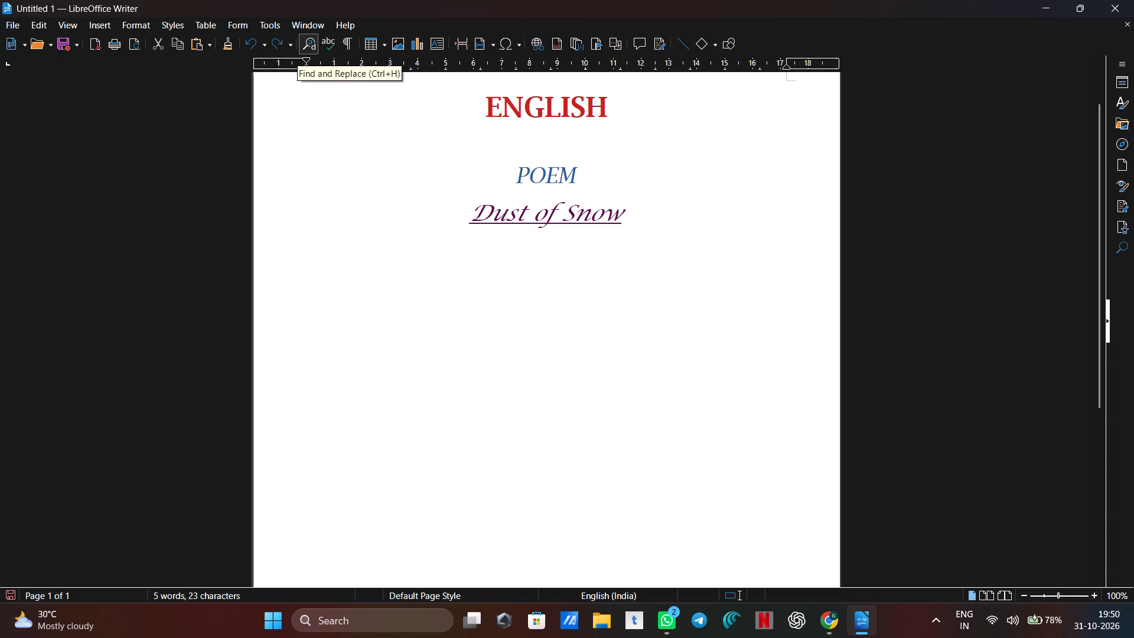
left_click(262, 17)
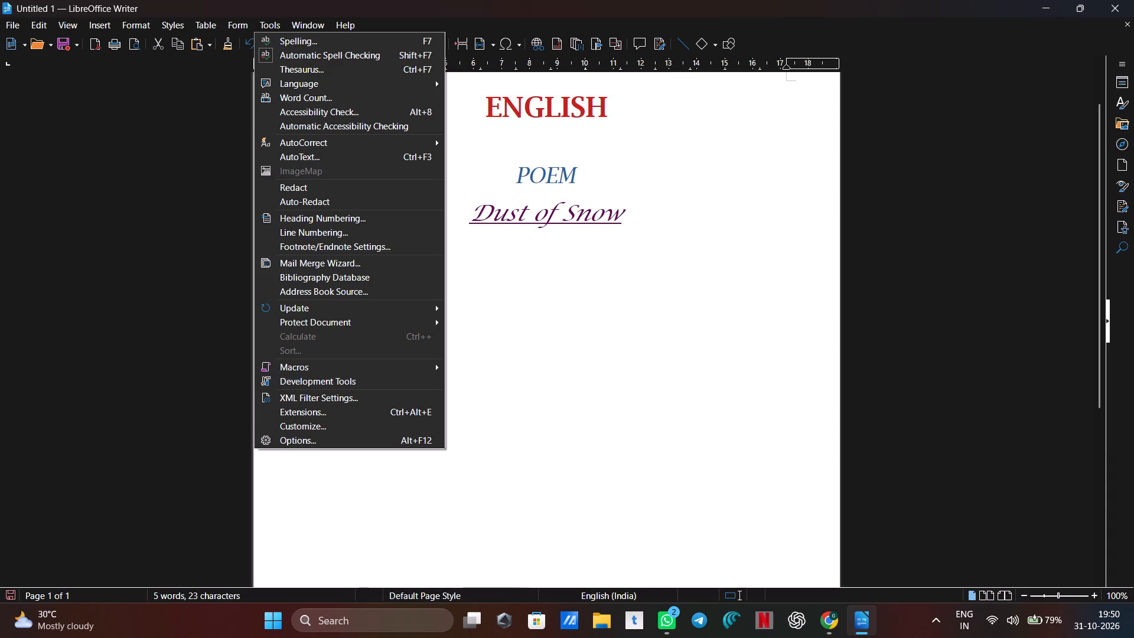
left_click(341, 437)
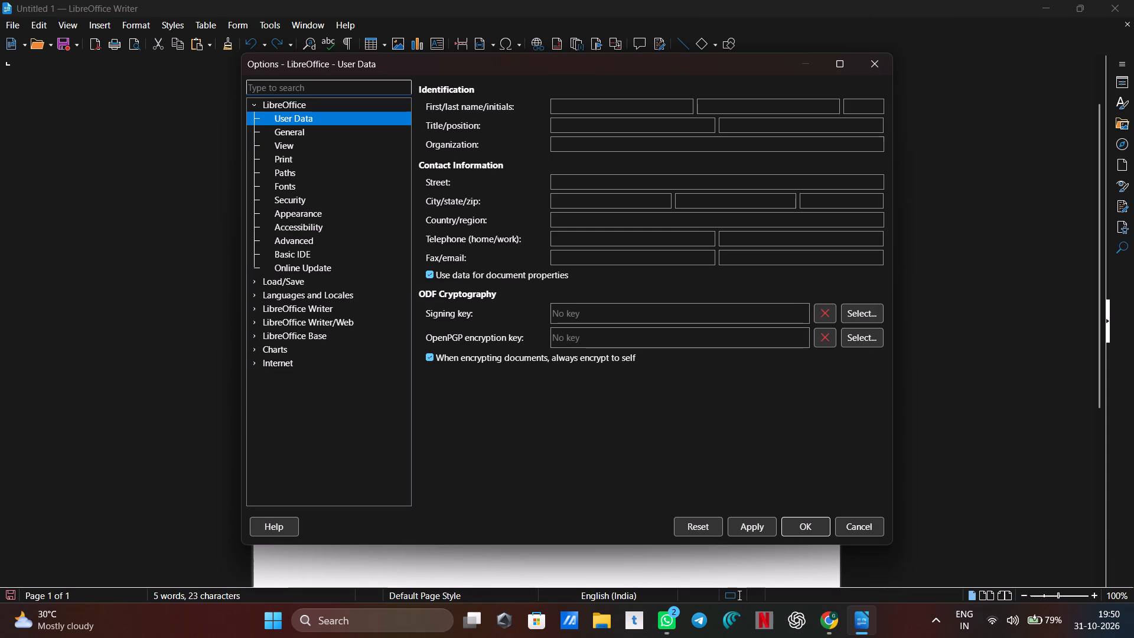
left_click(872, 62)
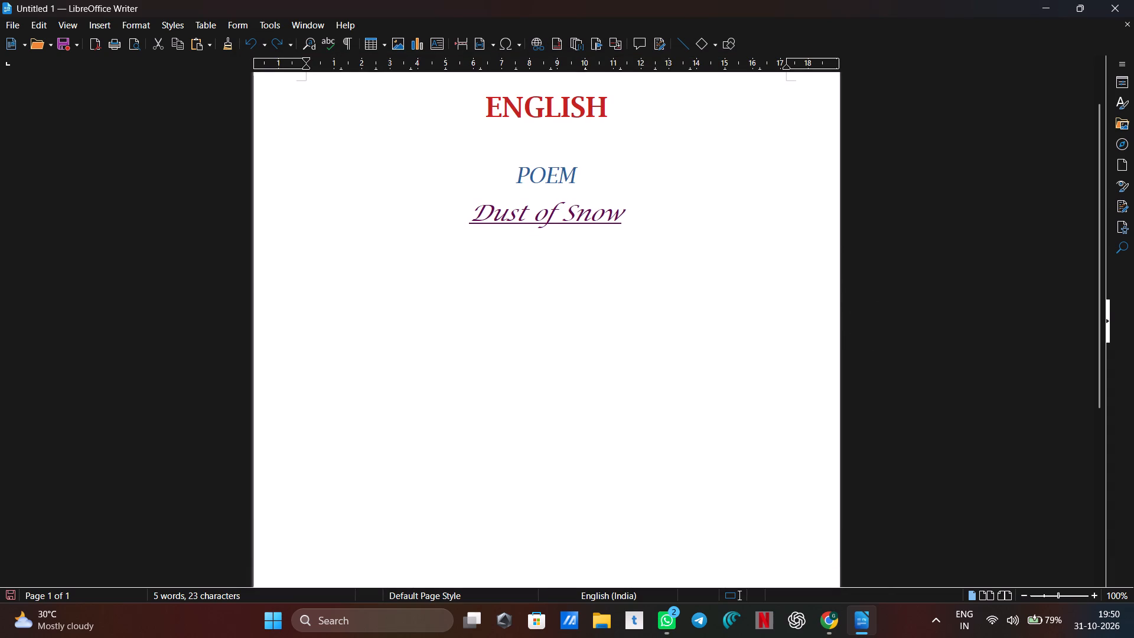
Toggle the italic and single underline attributes for the empty line below the title "Dust of Snow".
left_click(175, 21)
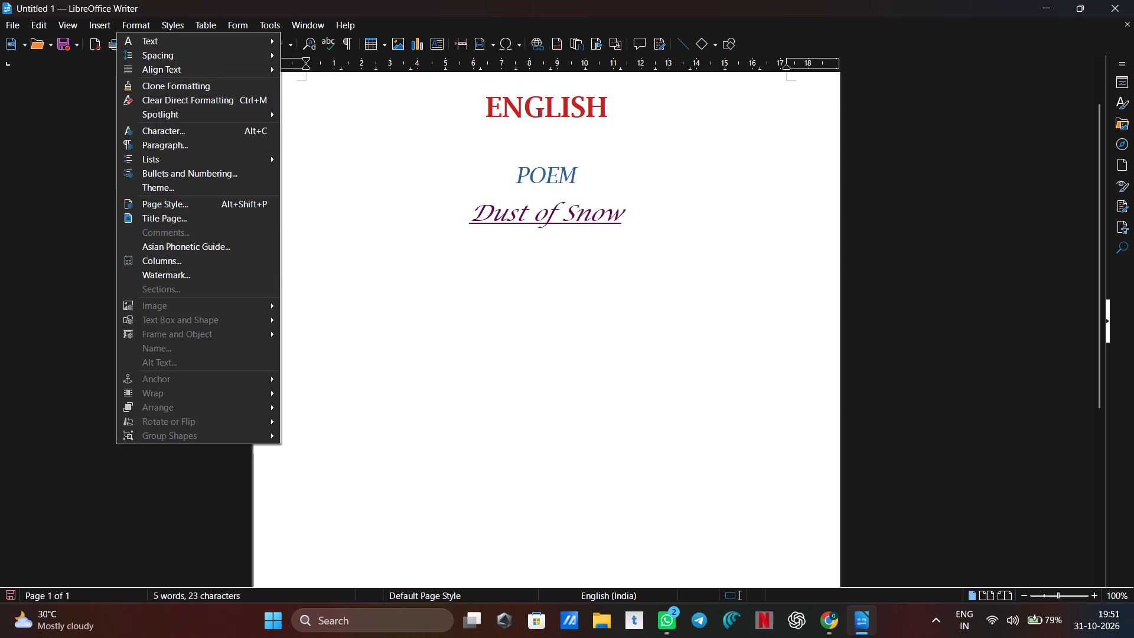
left_click(181, 37)
left_click(314, 54)
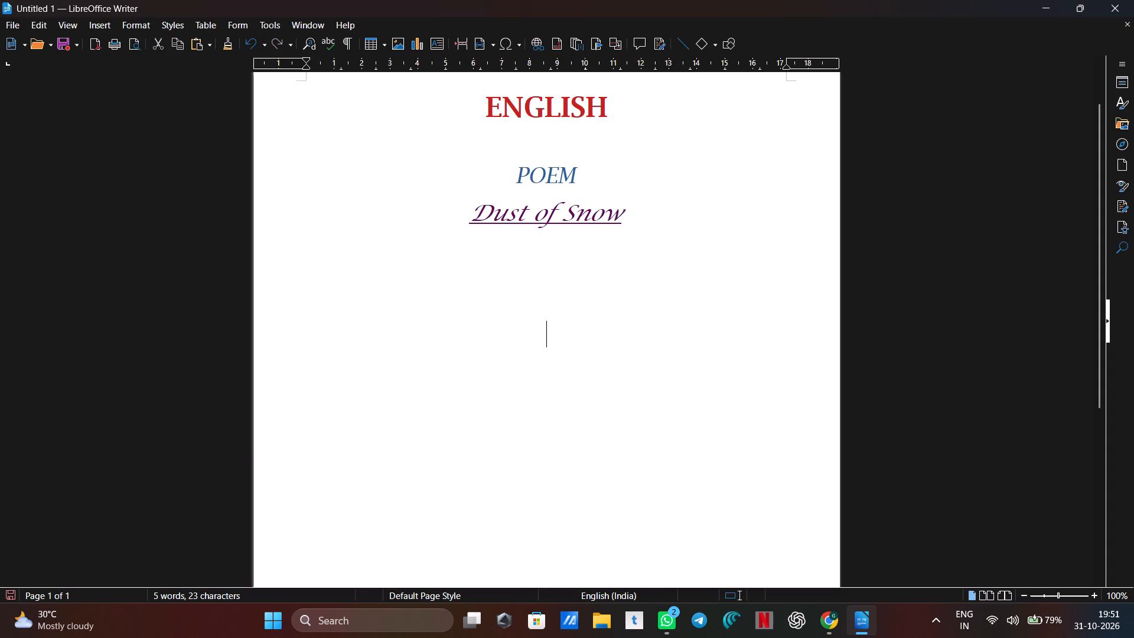
left_click(145, 17)
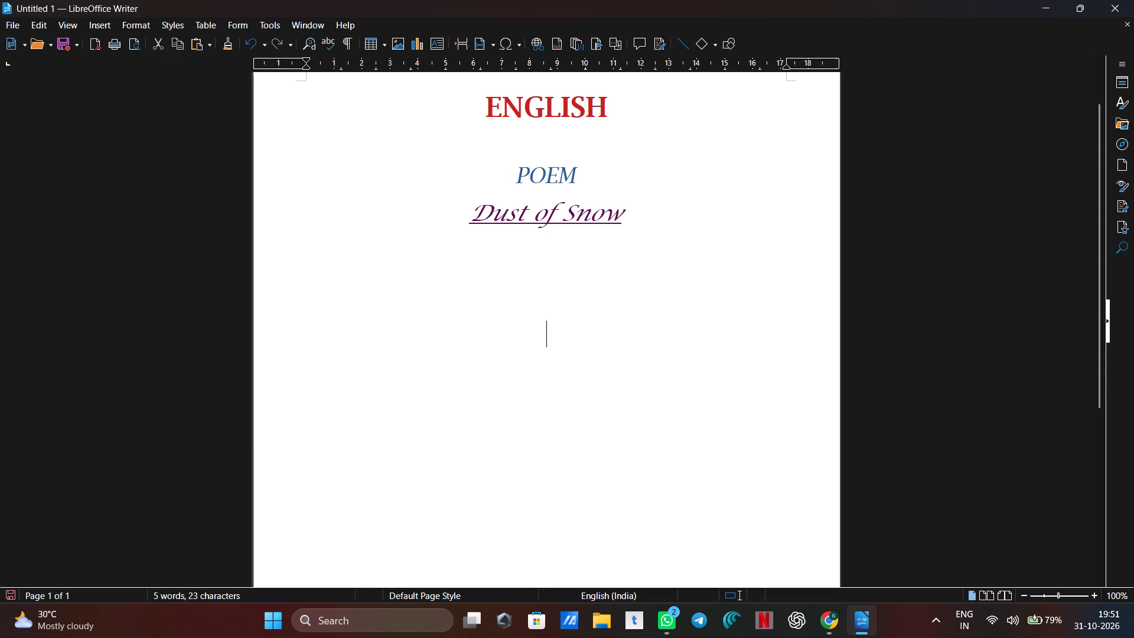
left_click(144, 25)
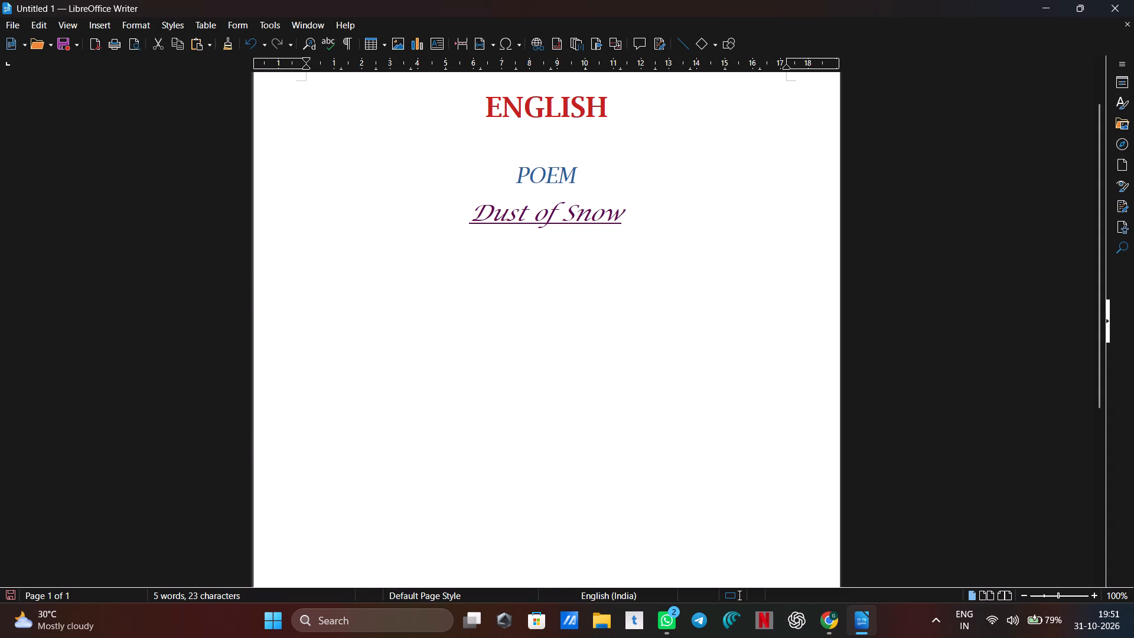
left_click(145, 42)
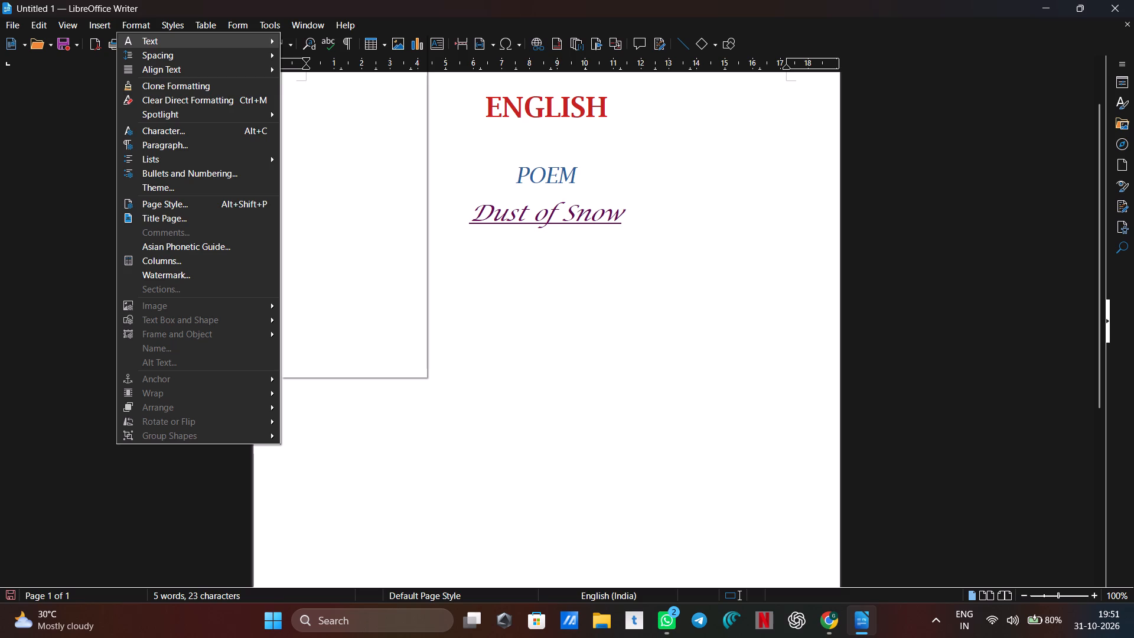
left_click(326, 71)
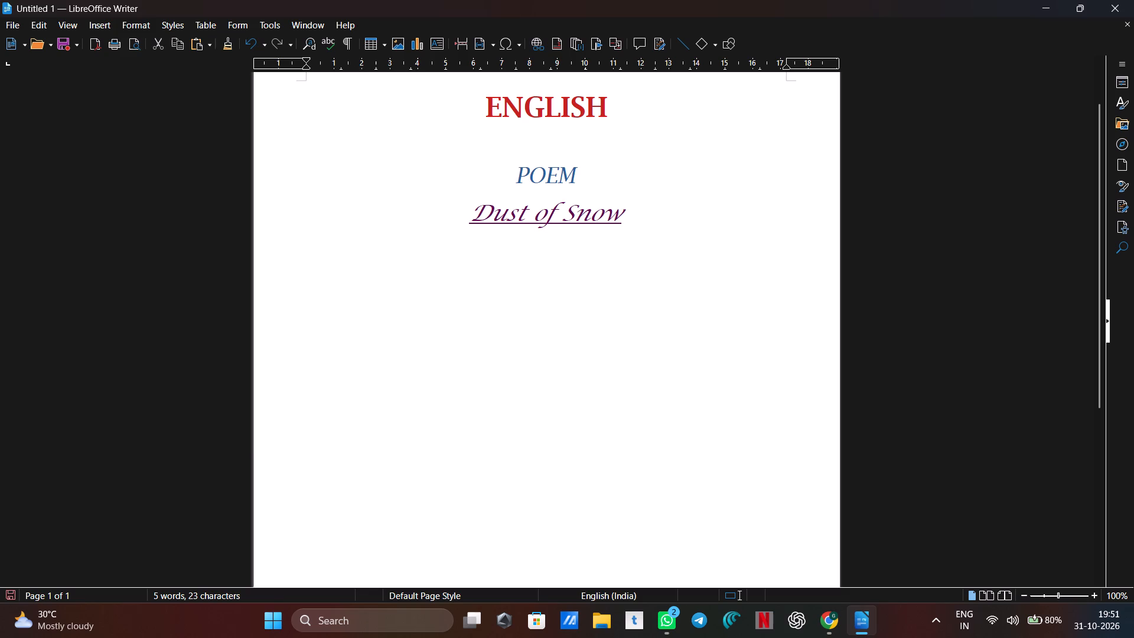
Remove one empty line below the poem title and turn on bold for the line at the cursor.
left_click(137, 19)
left_click(151, 37)
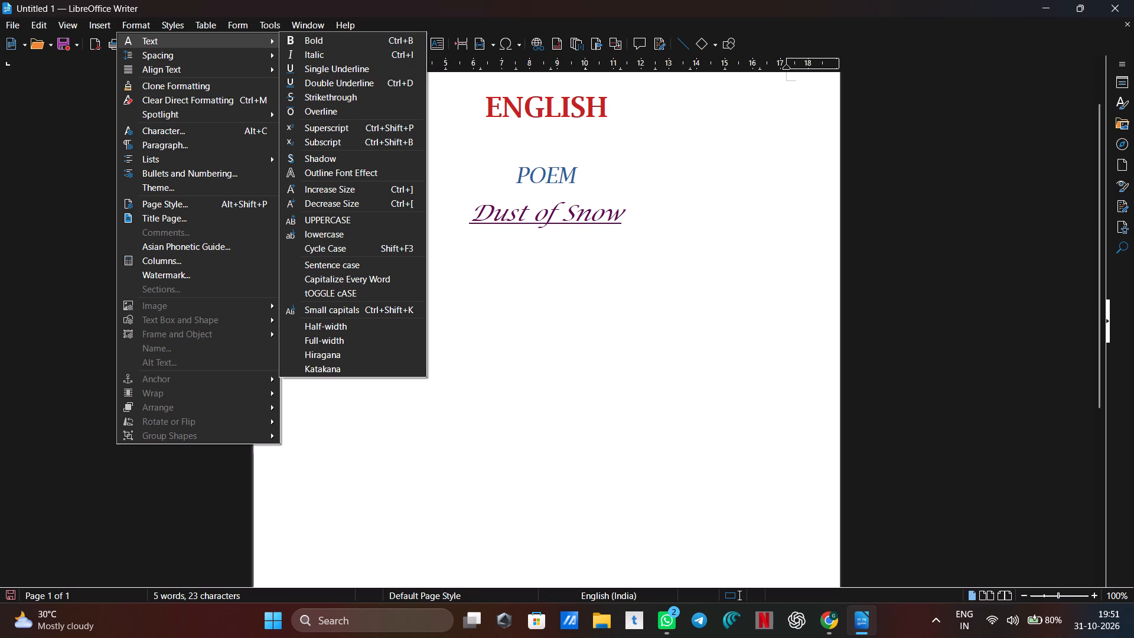
left_click(475, 275)
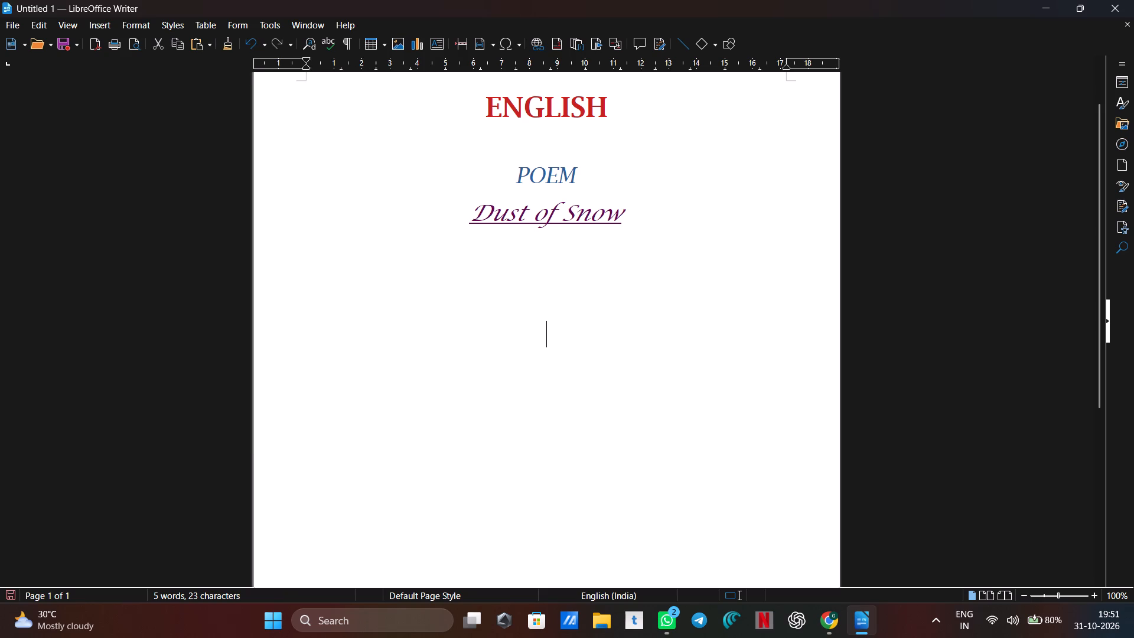
key("BackSpace")
key("ctrl+b")
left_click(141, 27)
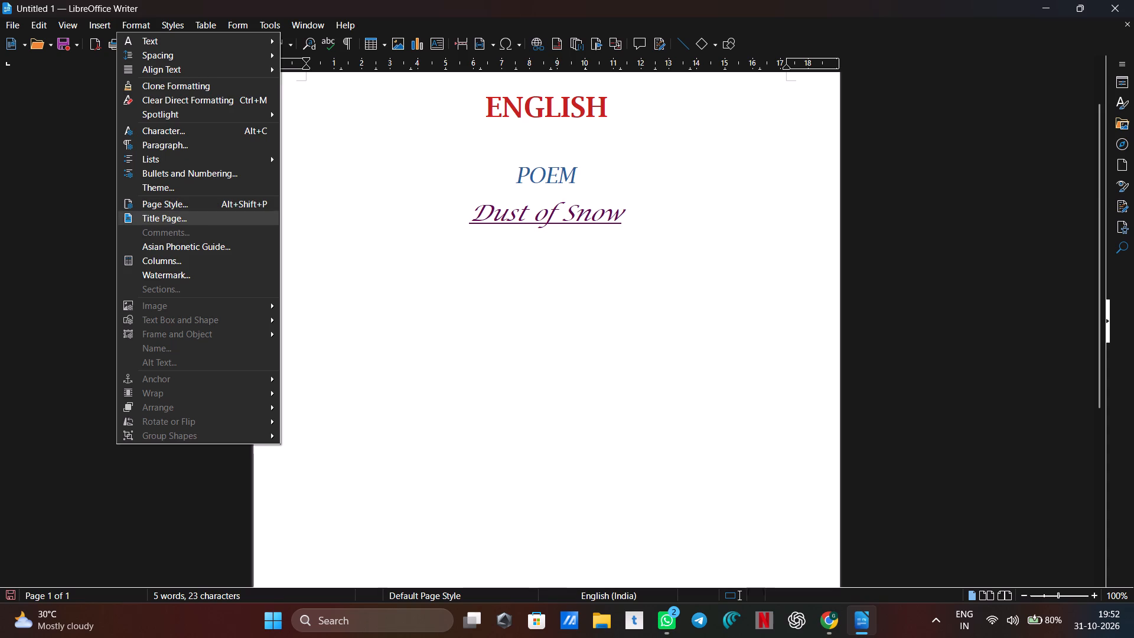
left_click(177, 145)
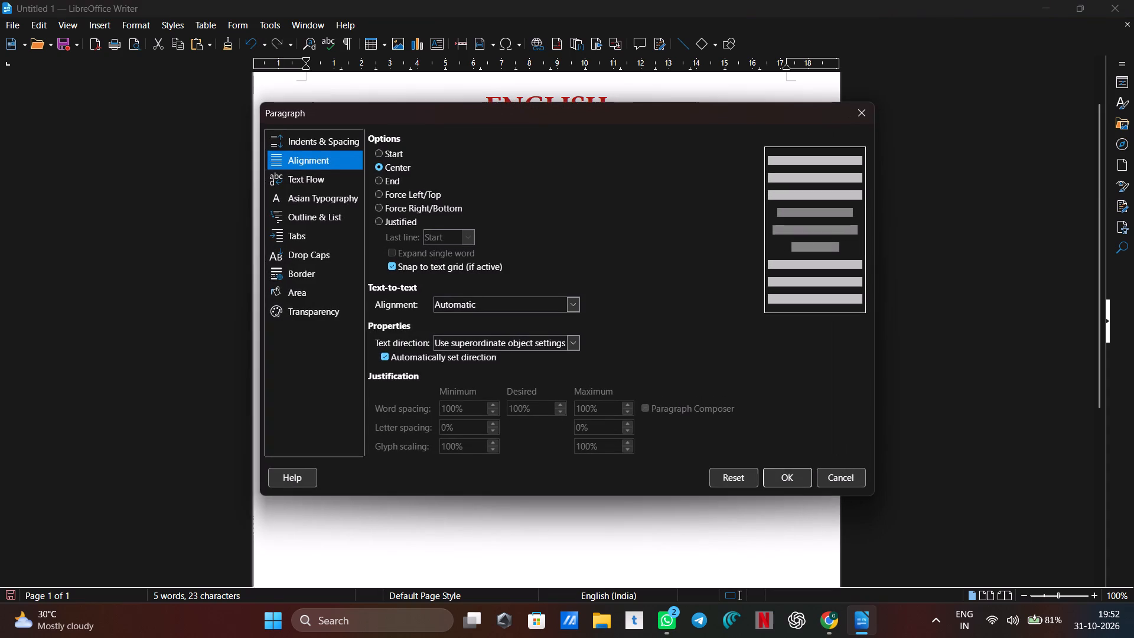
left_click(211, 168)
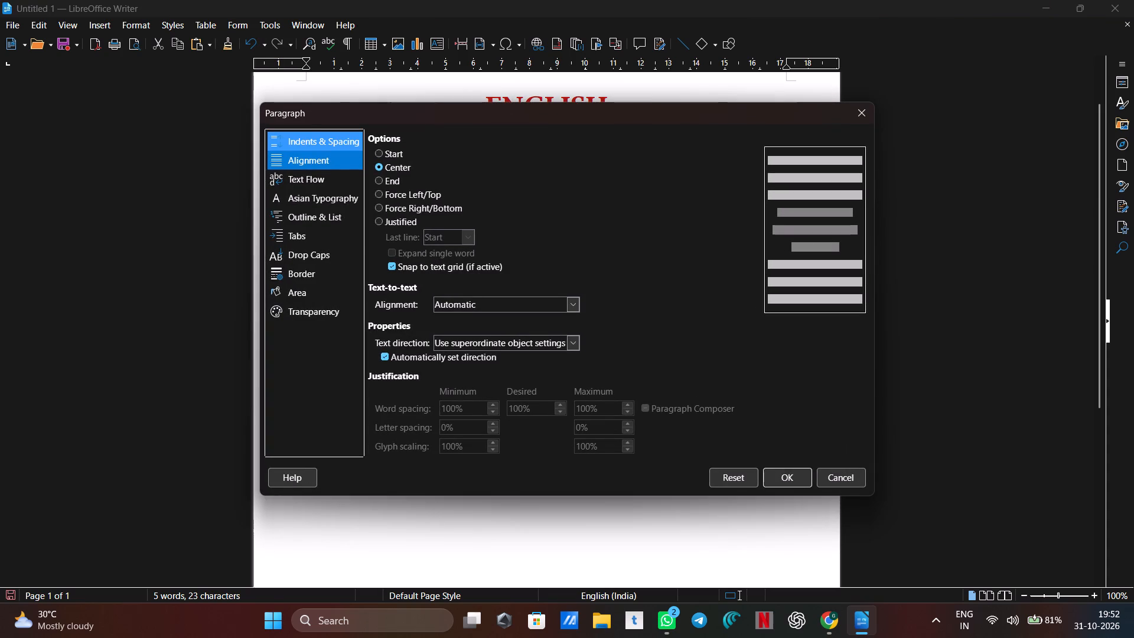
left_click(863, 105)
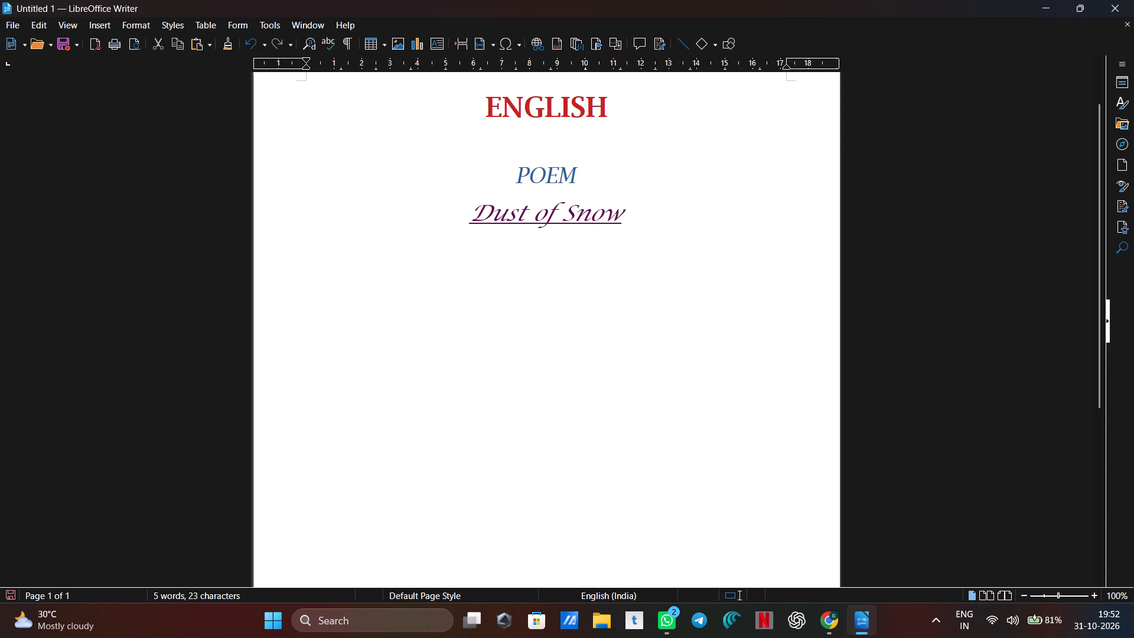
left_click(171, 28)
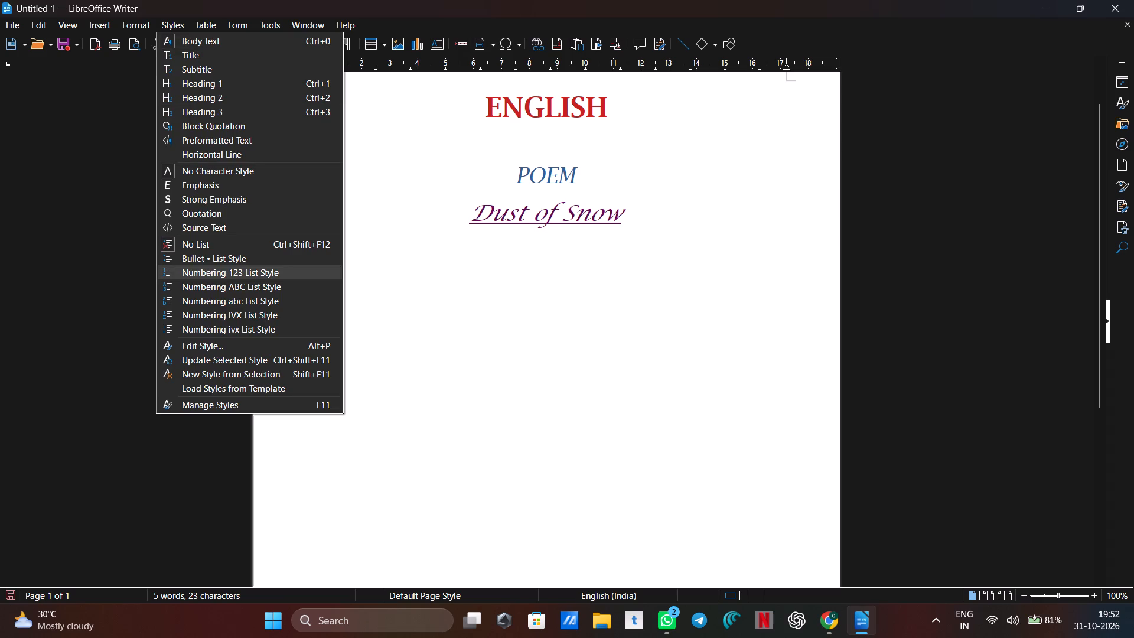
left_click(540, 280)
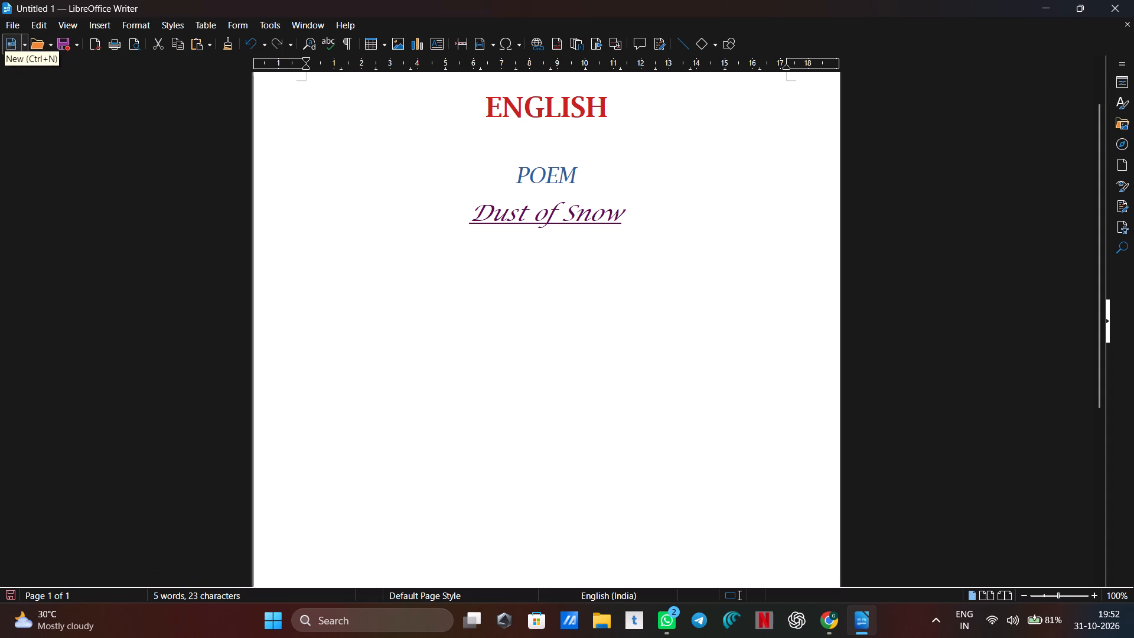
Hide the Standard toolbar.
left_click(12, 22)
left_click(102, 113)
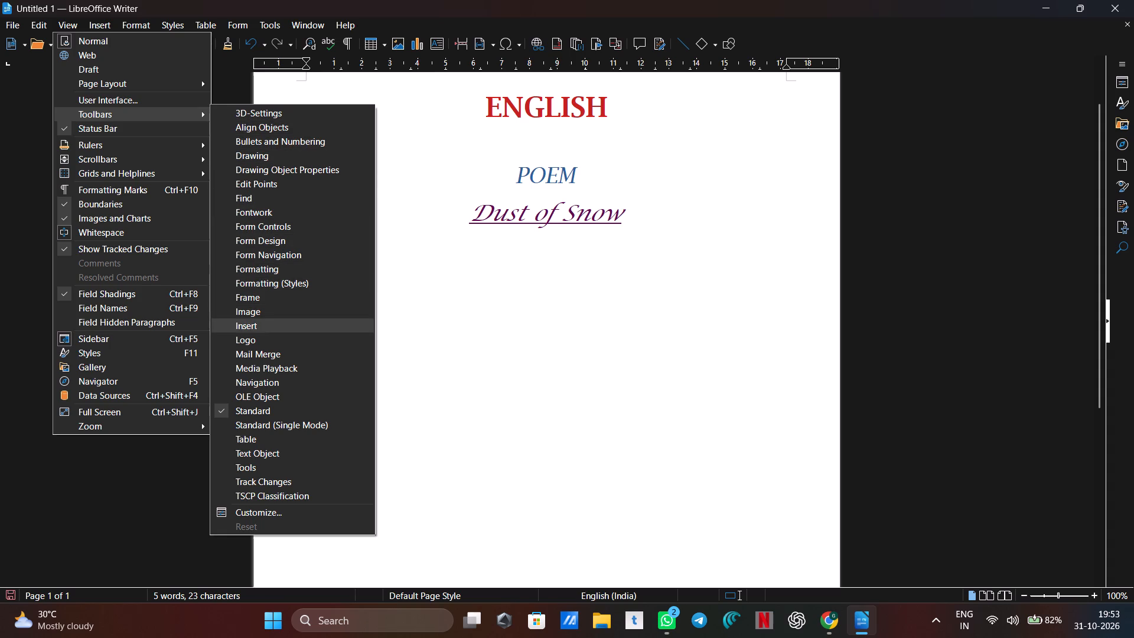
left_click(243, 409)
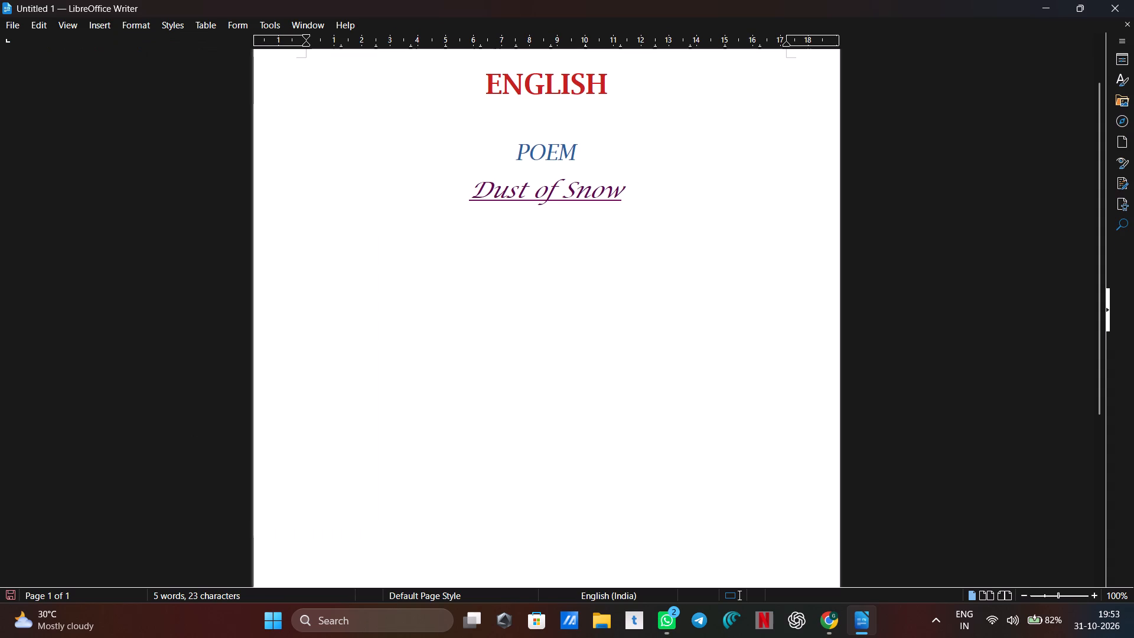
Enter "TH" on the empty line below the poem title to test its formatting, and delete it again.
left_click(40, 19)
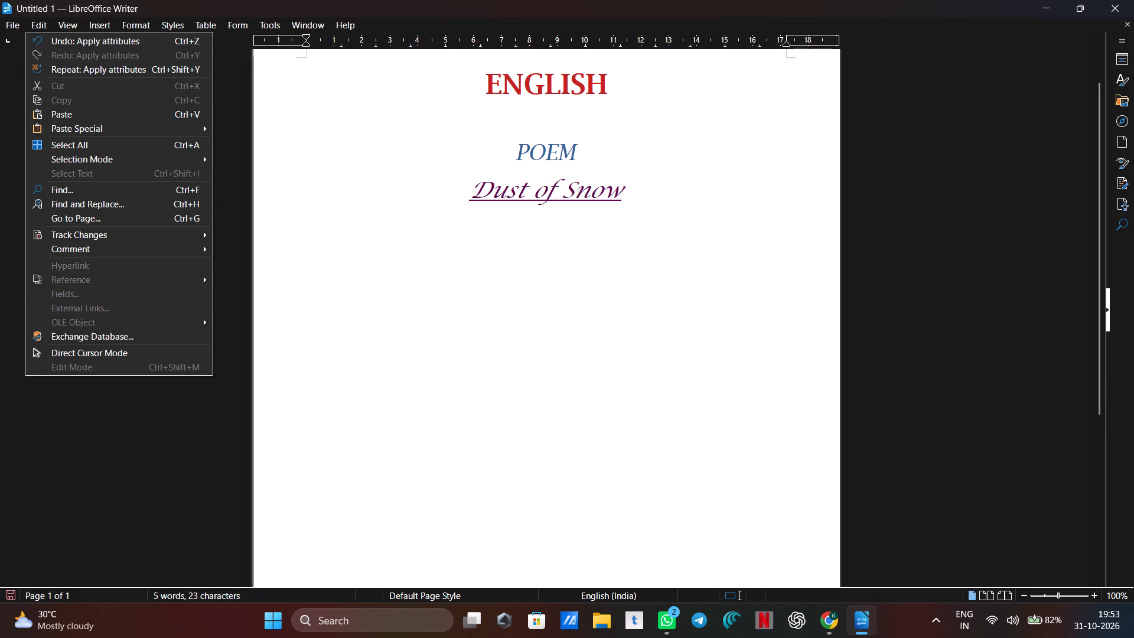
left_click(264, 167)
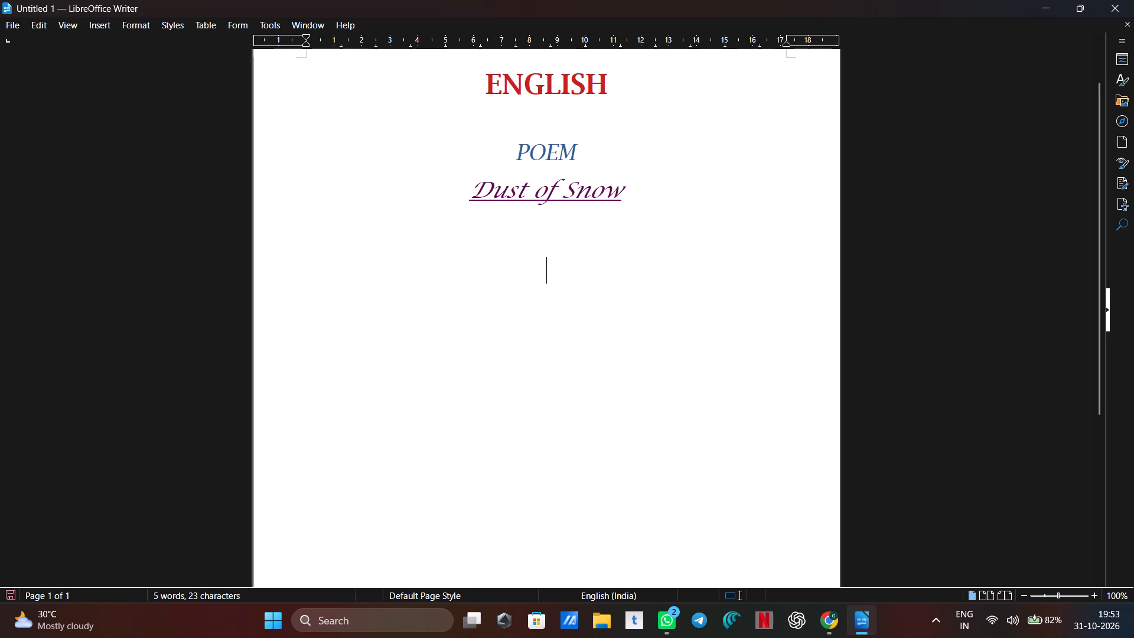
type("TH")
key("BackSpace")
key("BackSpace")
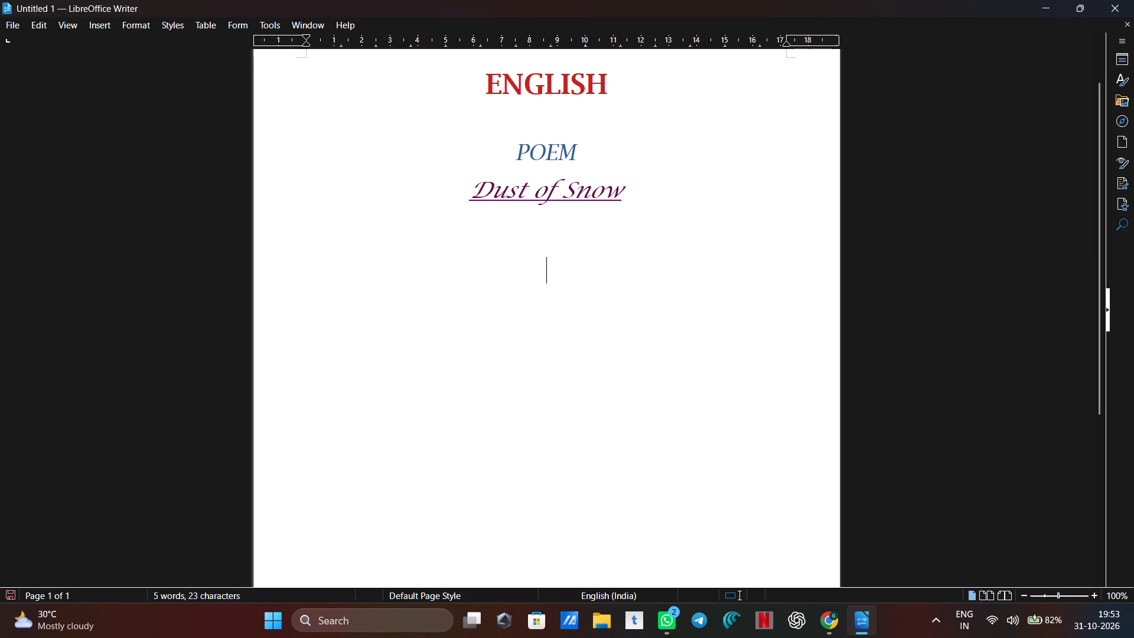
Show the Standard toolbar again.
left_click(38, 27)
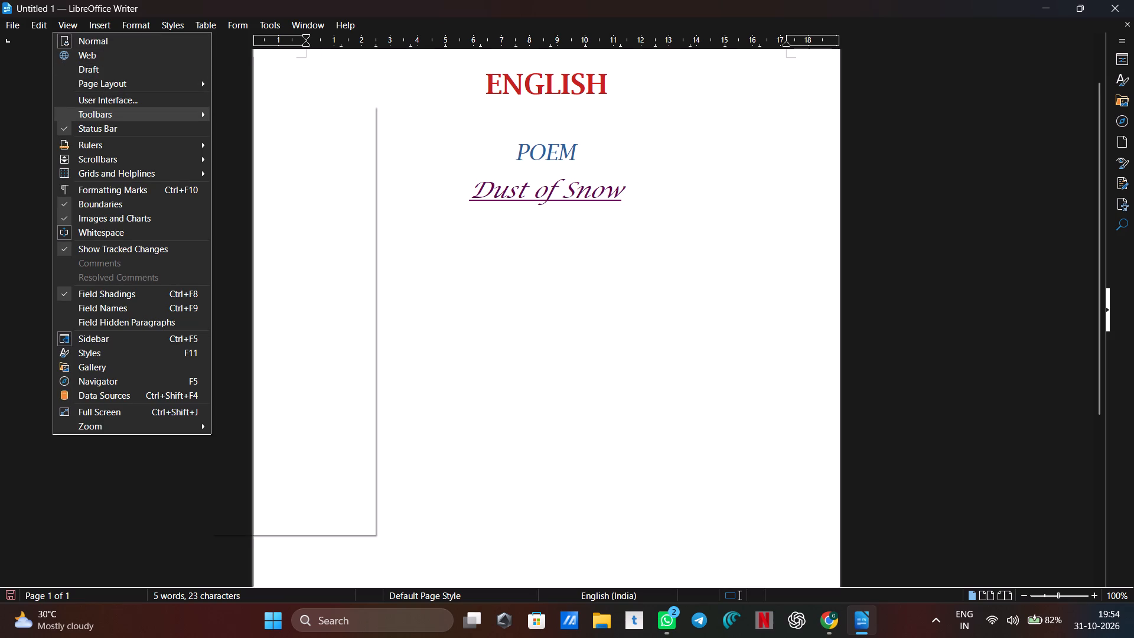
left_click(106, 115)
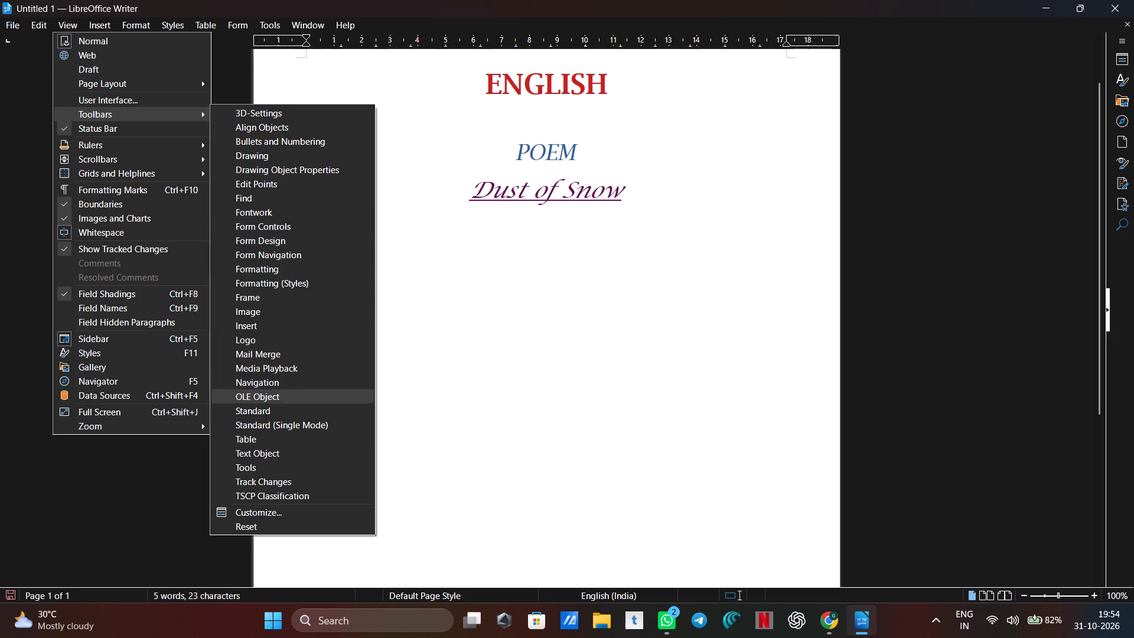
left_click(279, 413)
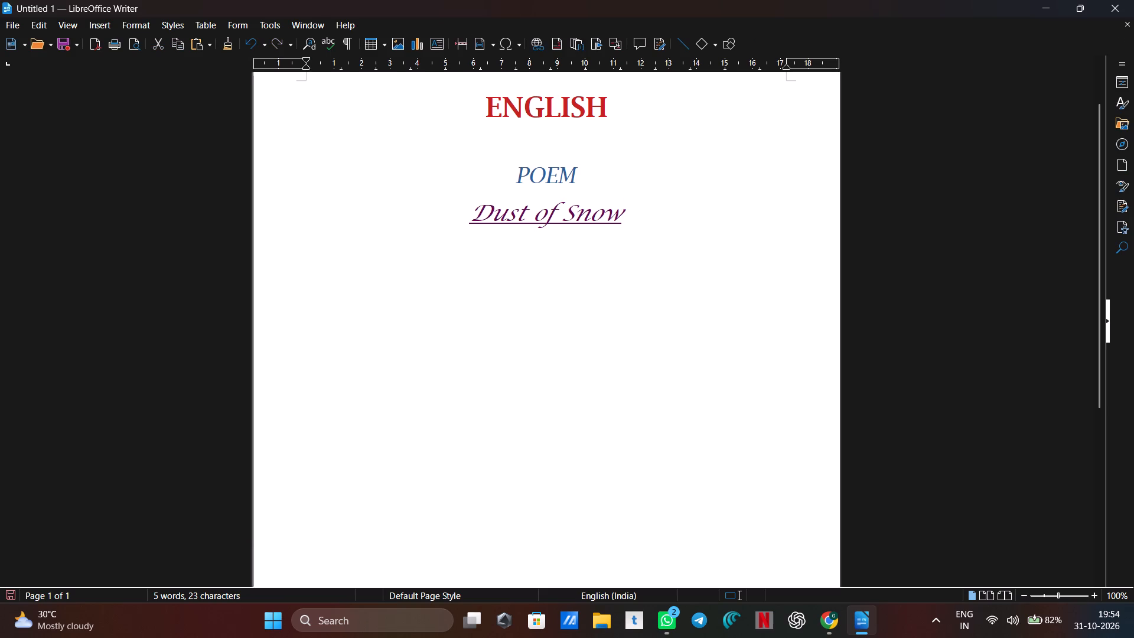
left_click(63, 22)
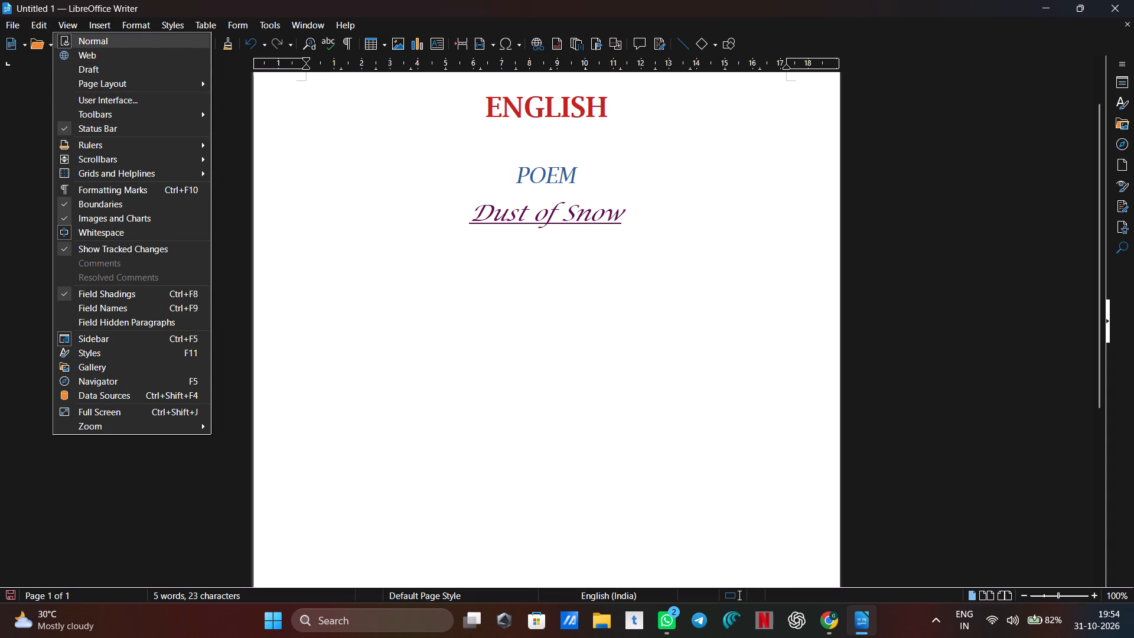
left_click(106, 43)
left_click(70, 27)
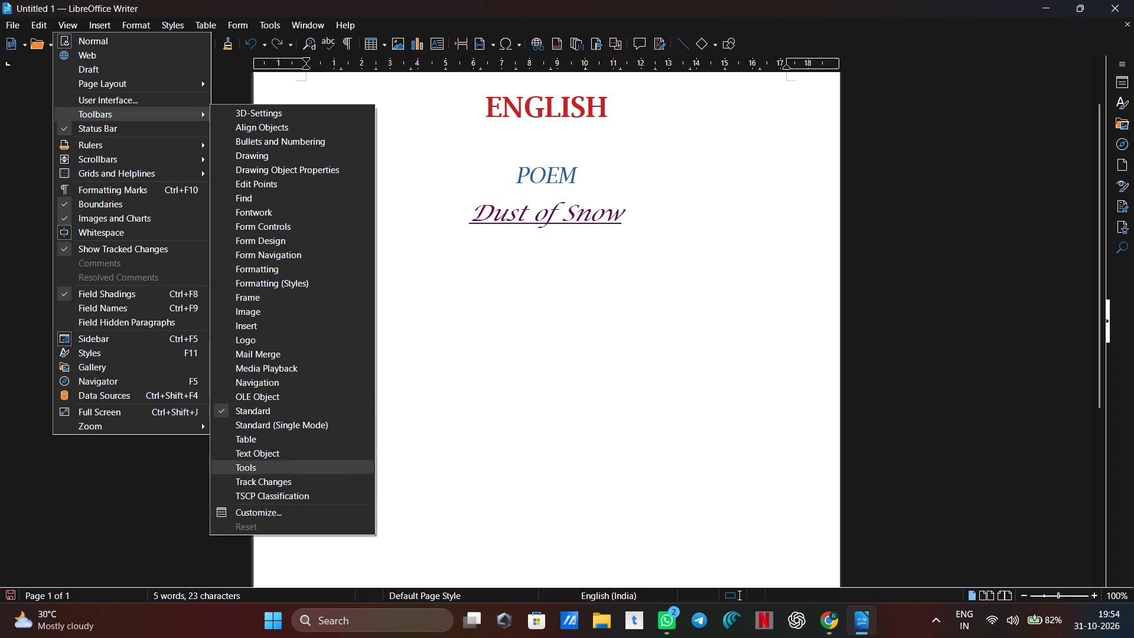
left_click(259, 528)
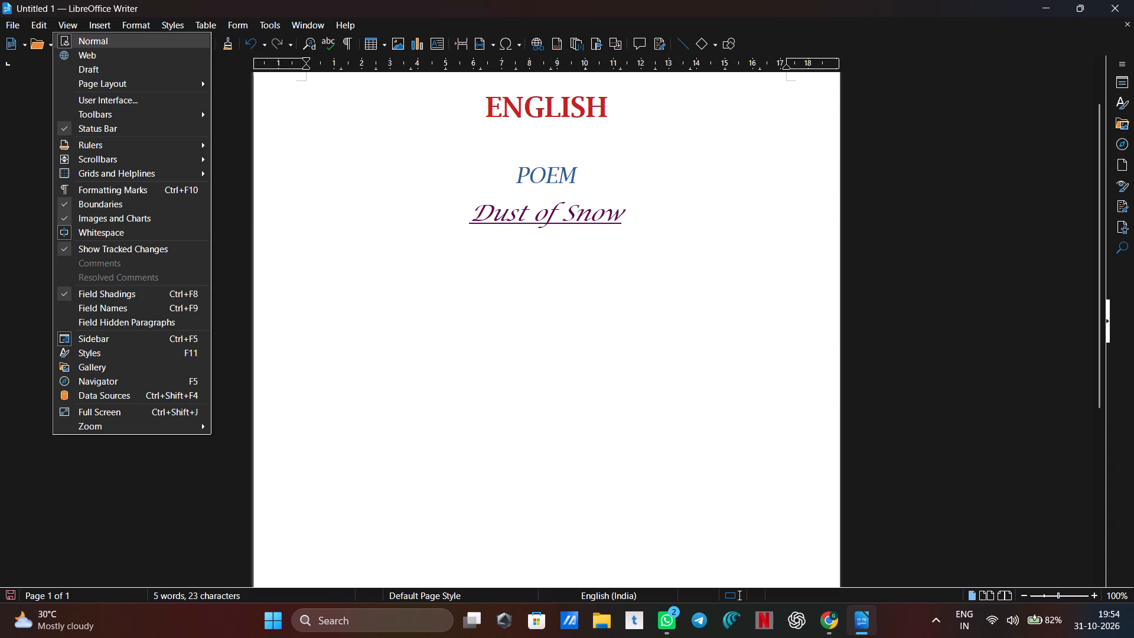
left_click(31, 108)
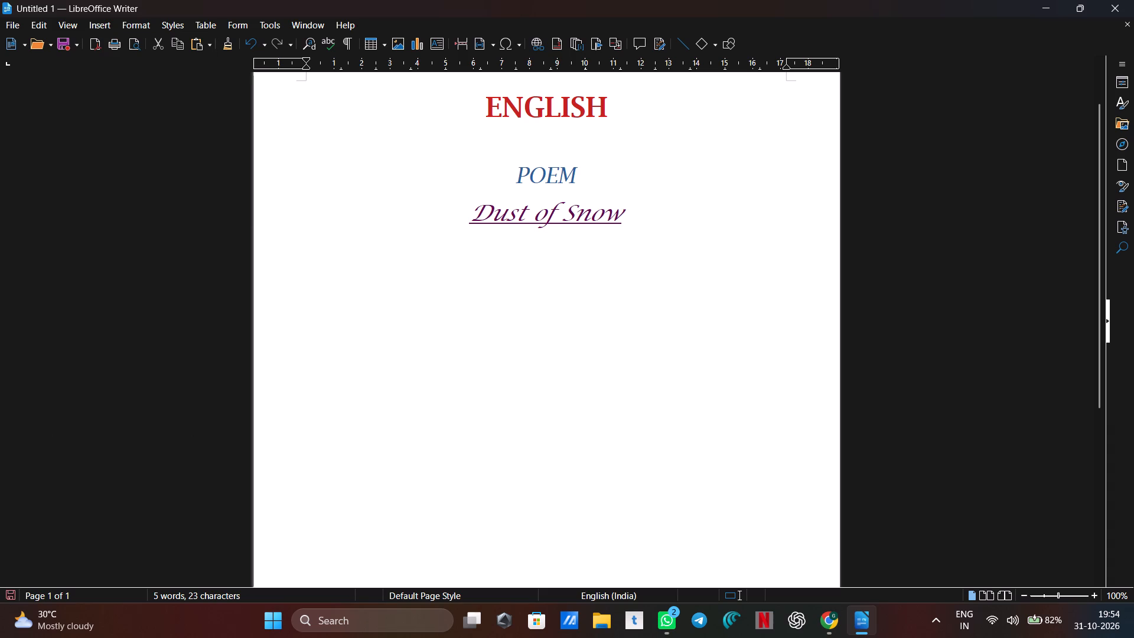
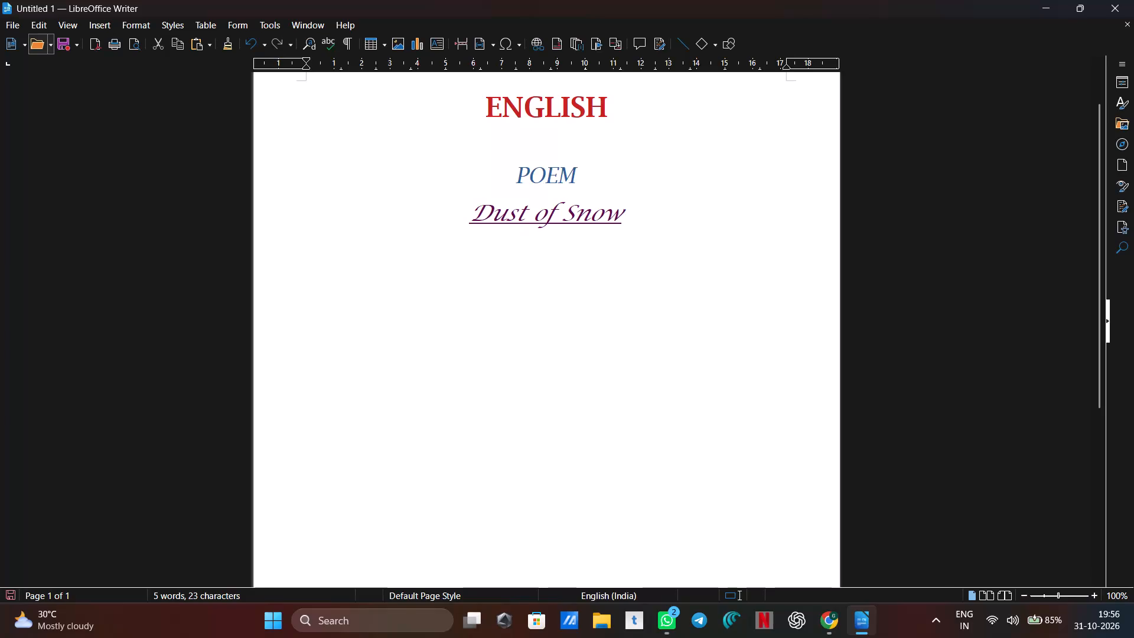
Show the Formatting toolbar.
left_click(69, 22)
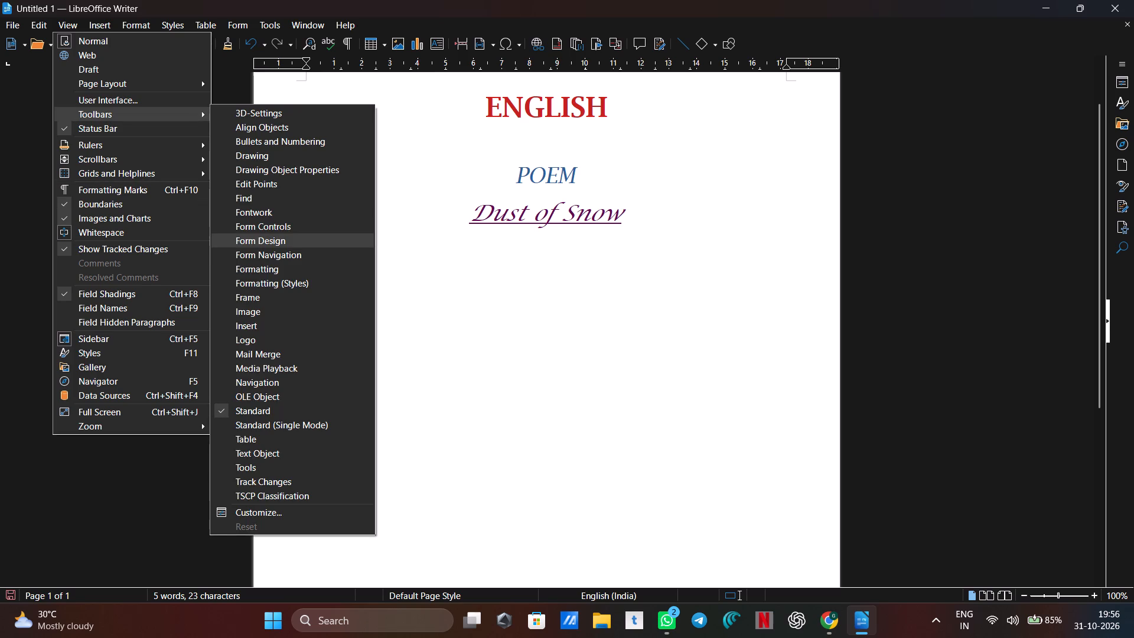
left_click(256, 269)
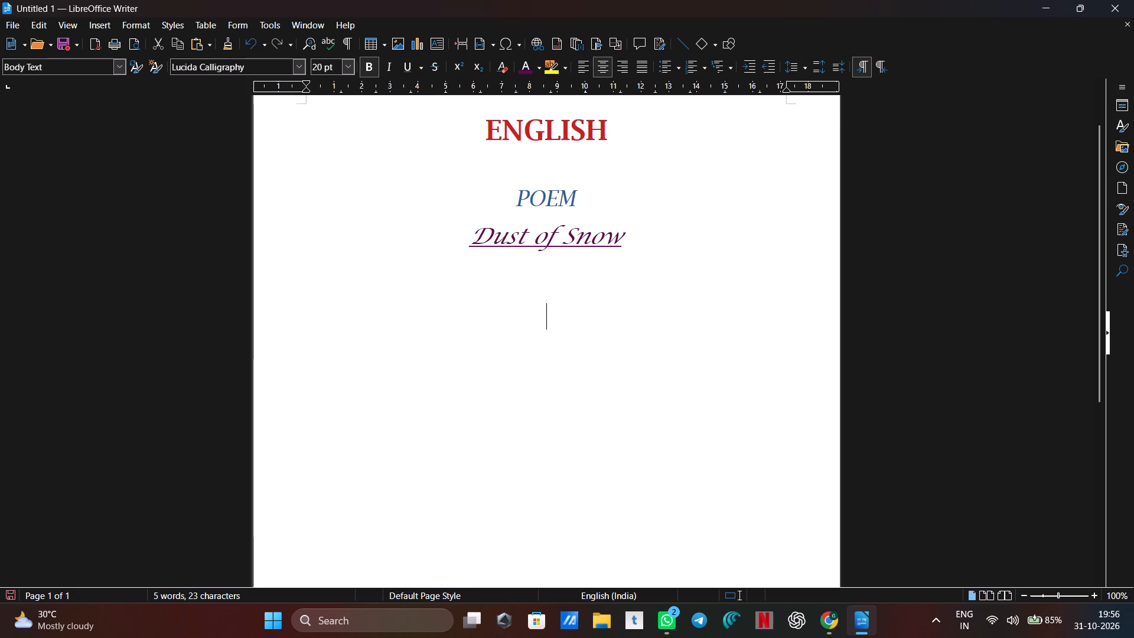
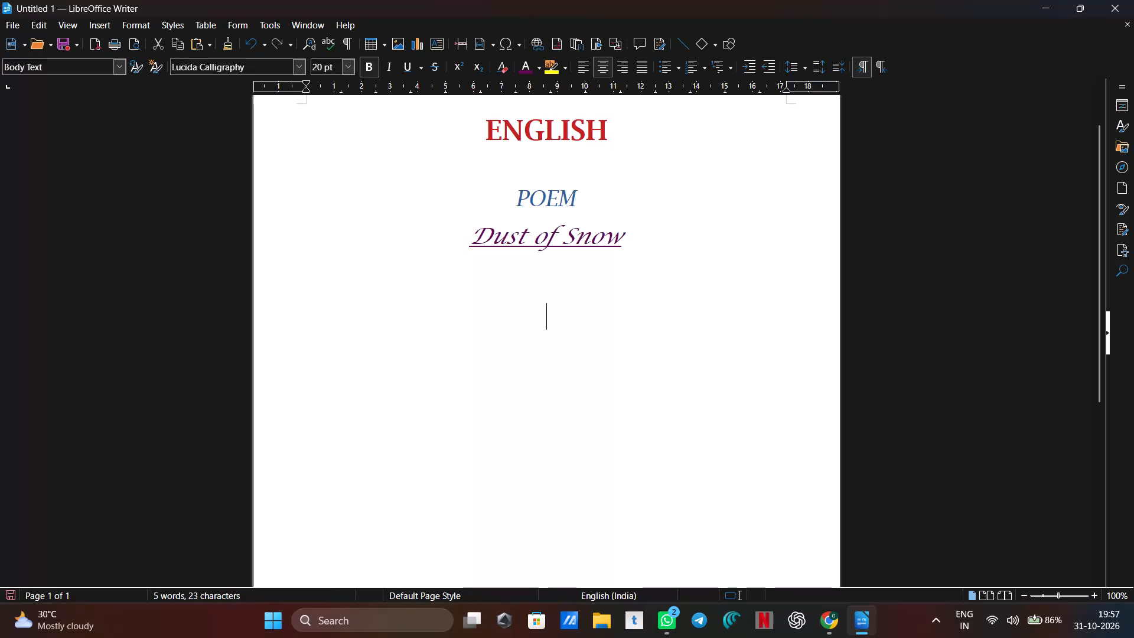
Set the text formatting for the poem's body to a green font colour and the Lucida Handwriting font.
left_click(538, 74)
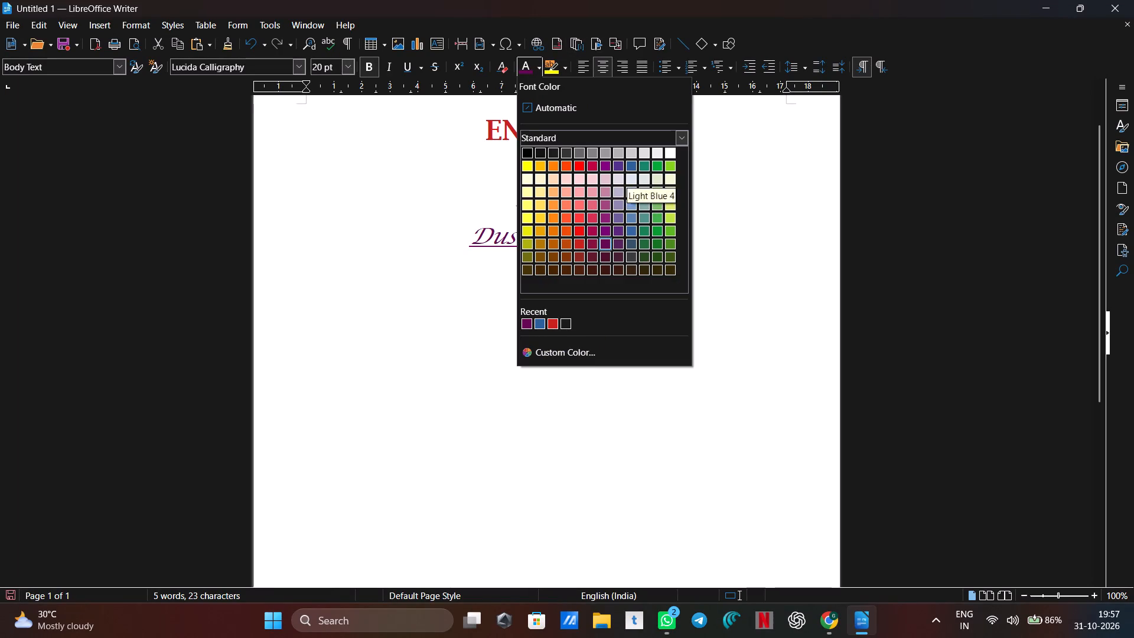
left_click(654, 167)
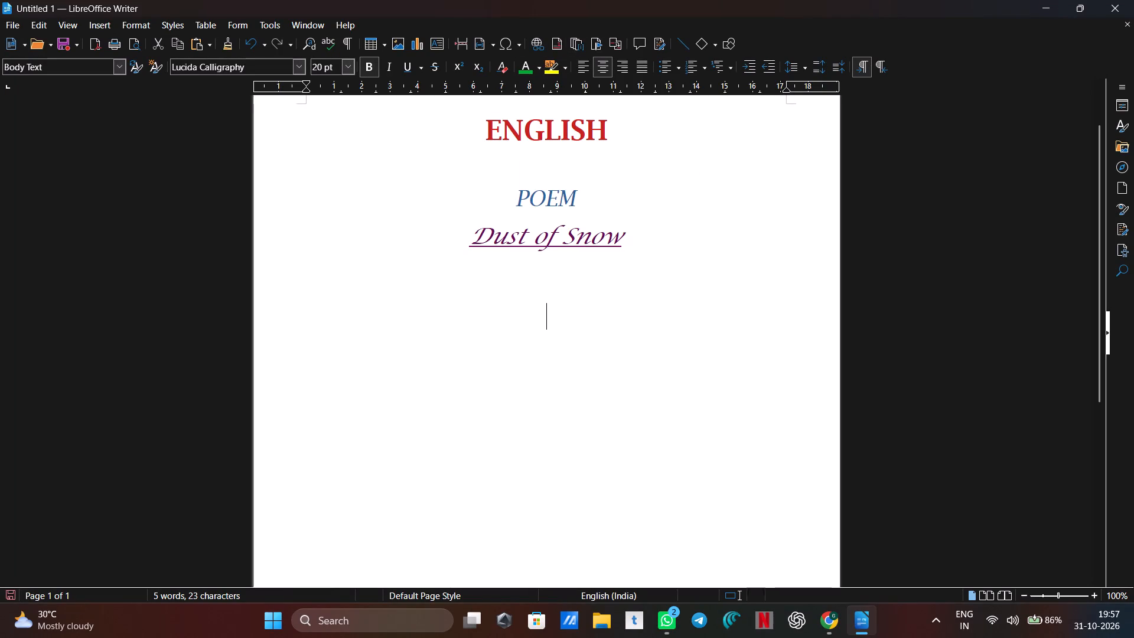
left_click(301, 71)
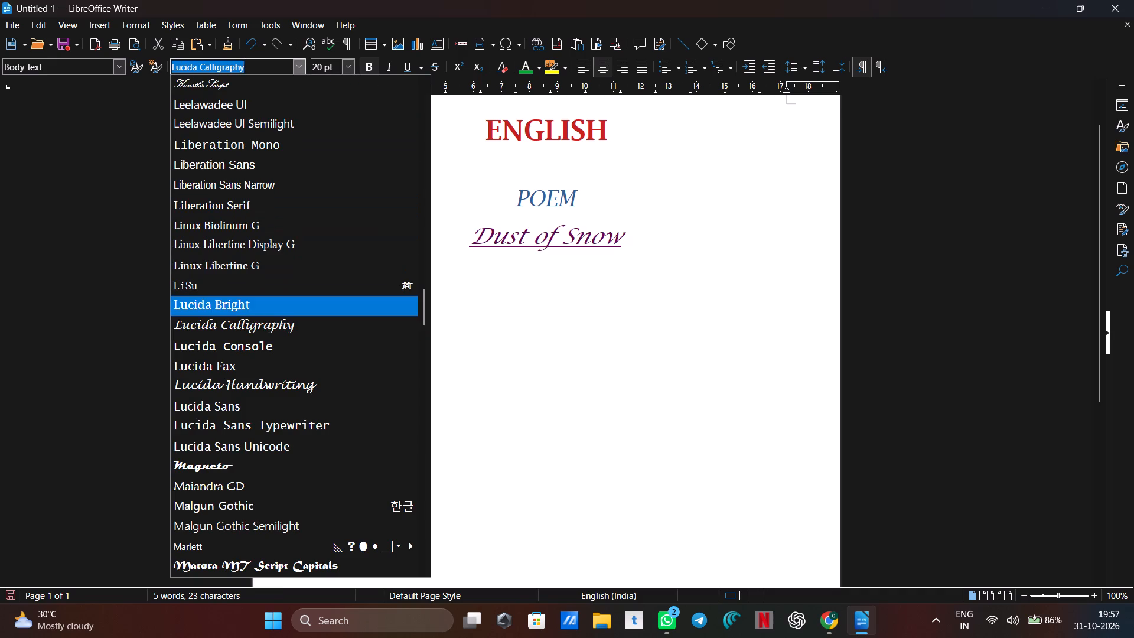
left_click(254, 388)
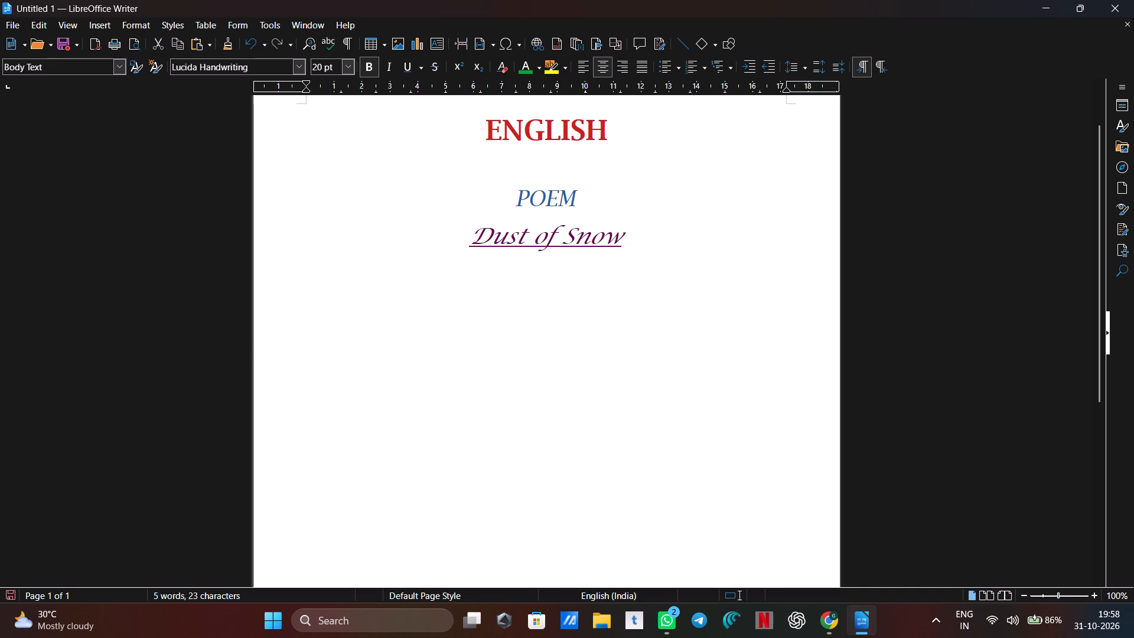
Begin the poem's first line below the "Dust of Snow" title with "The way a".
key("t")
type("wa")
type("y a")
key("space")
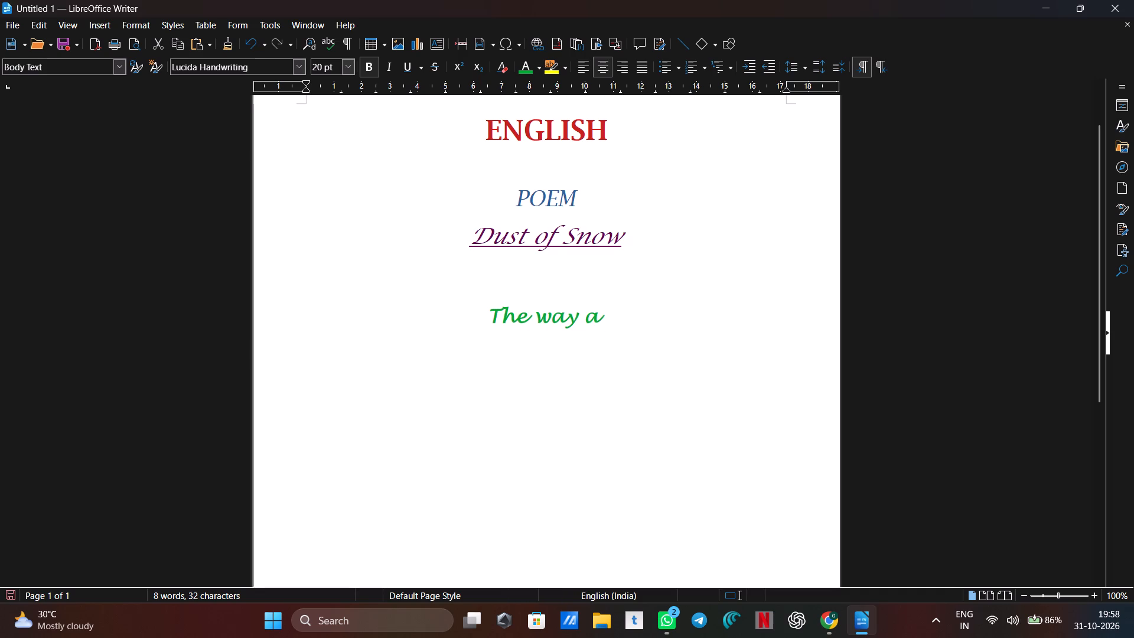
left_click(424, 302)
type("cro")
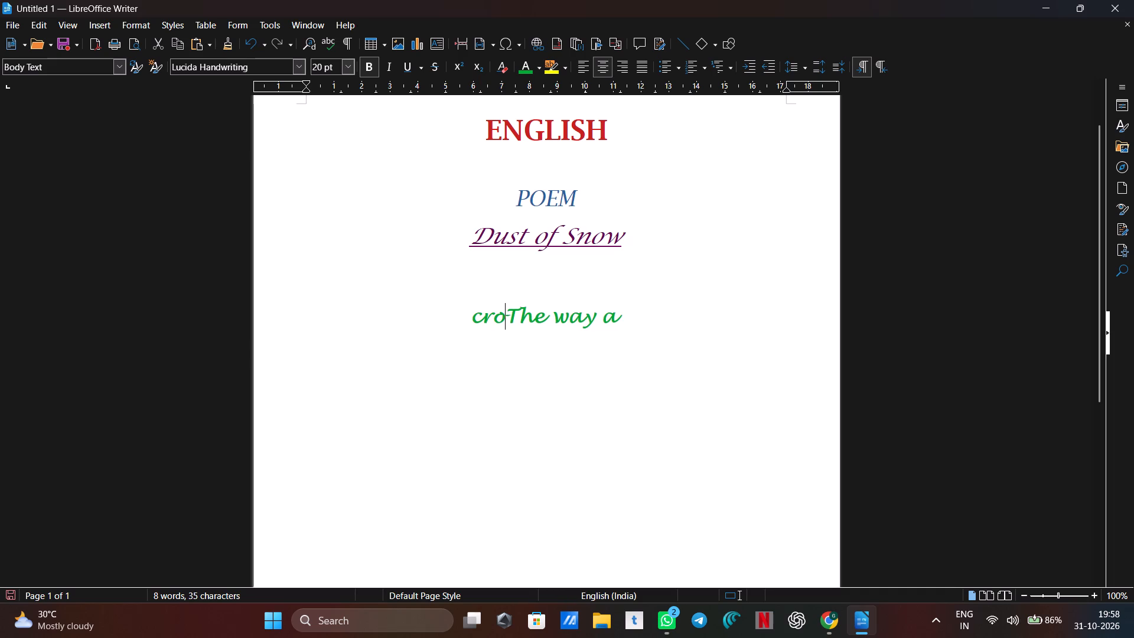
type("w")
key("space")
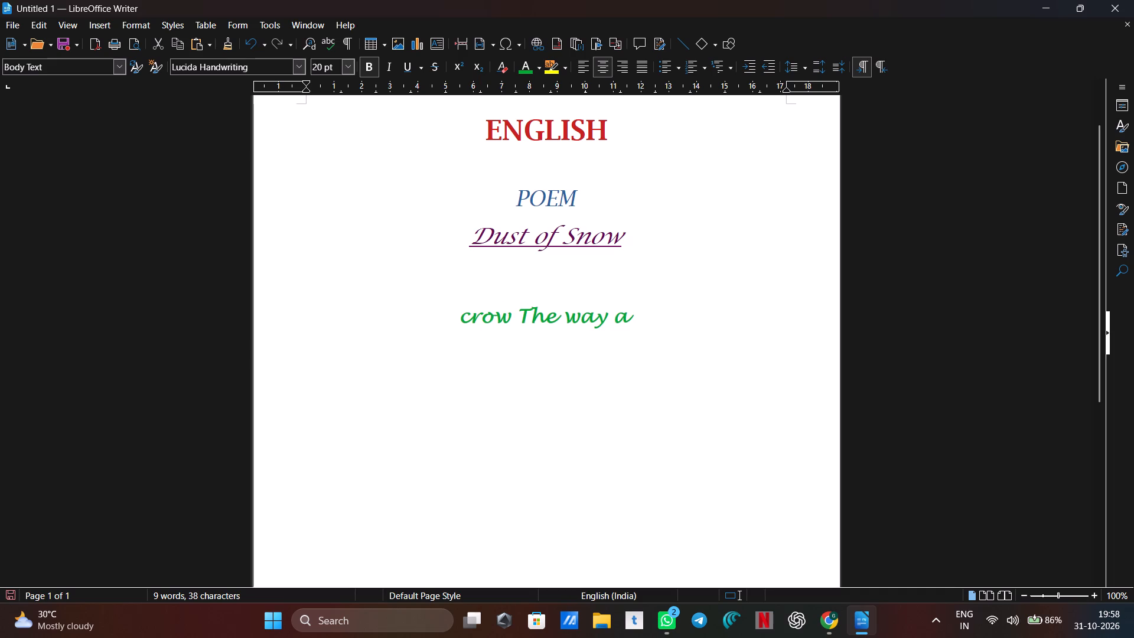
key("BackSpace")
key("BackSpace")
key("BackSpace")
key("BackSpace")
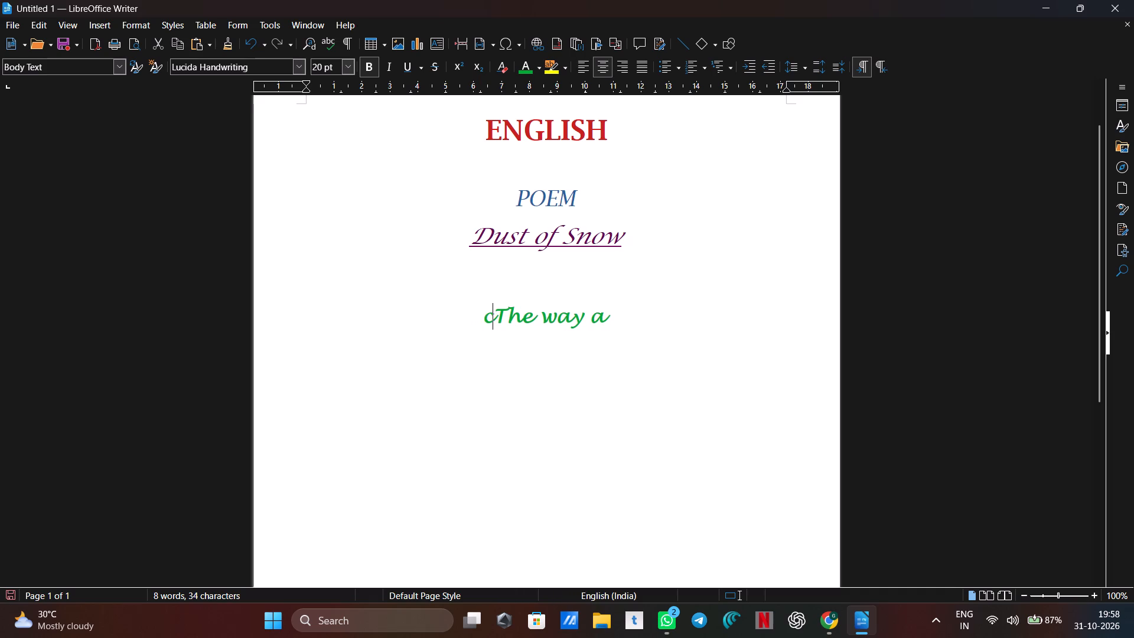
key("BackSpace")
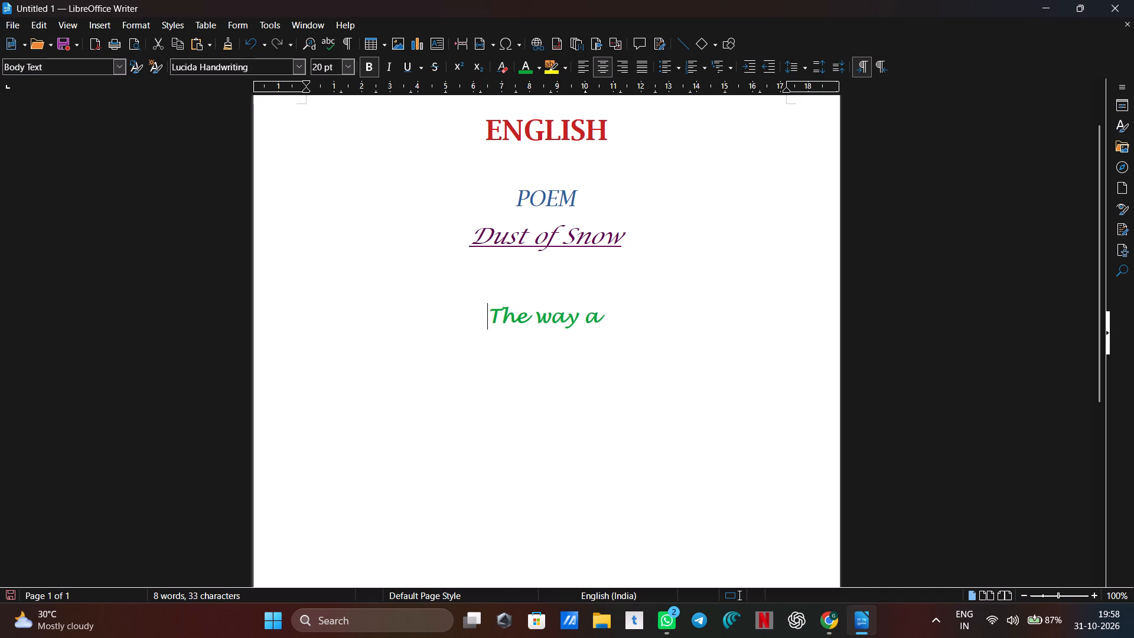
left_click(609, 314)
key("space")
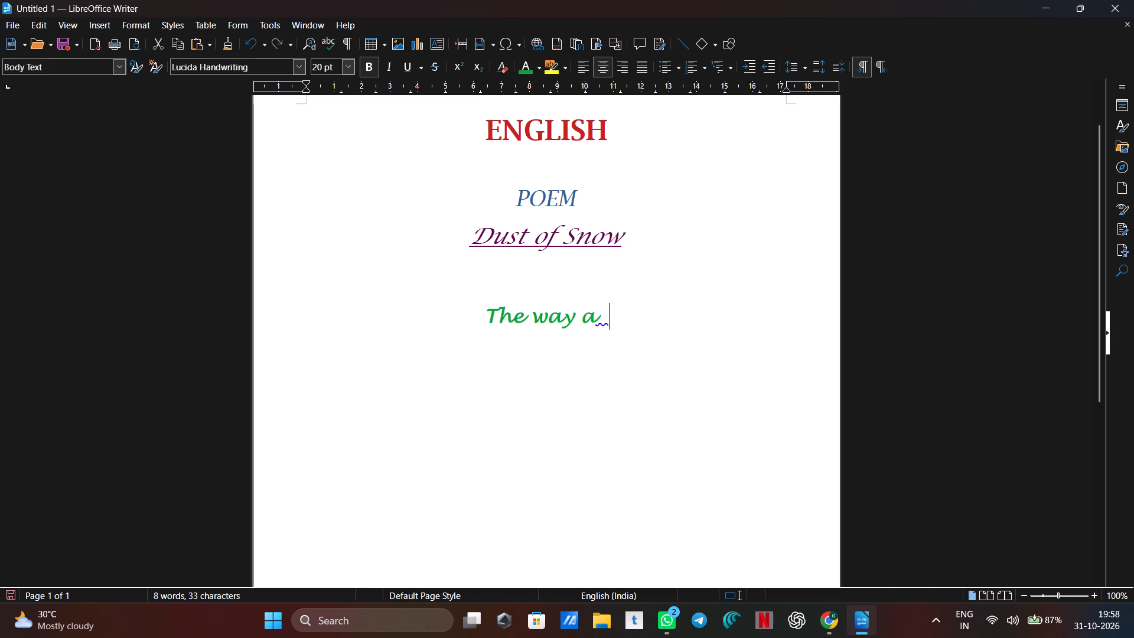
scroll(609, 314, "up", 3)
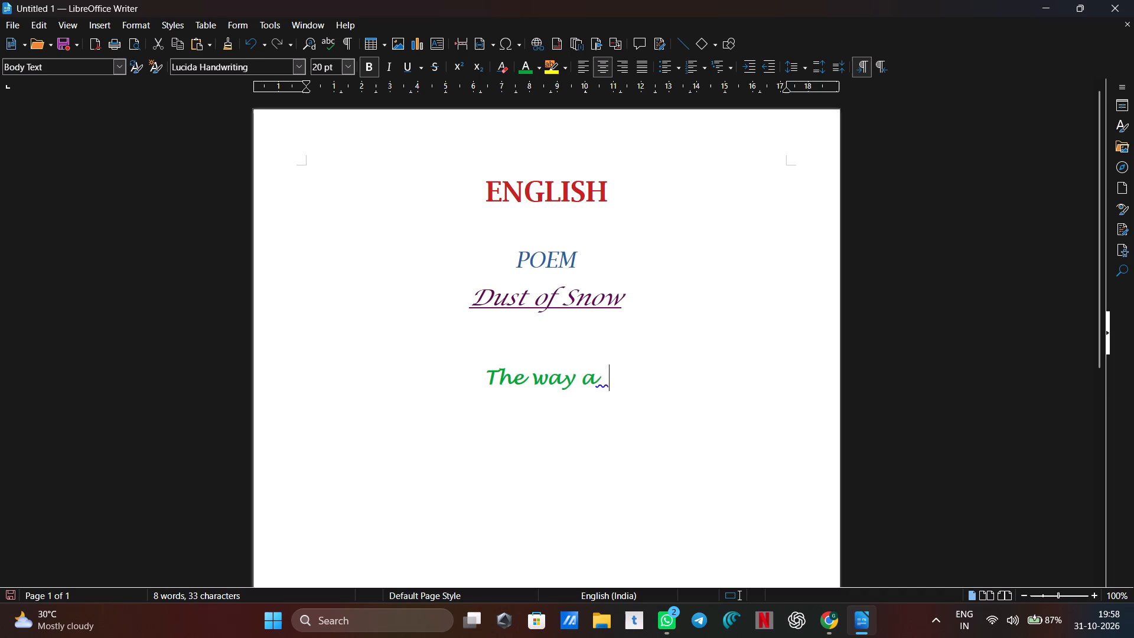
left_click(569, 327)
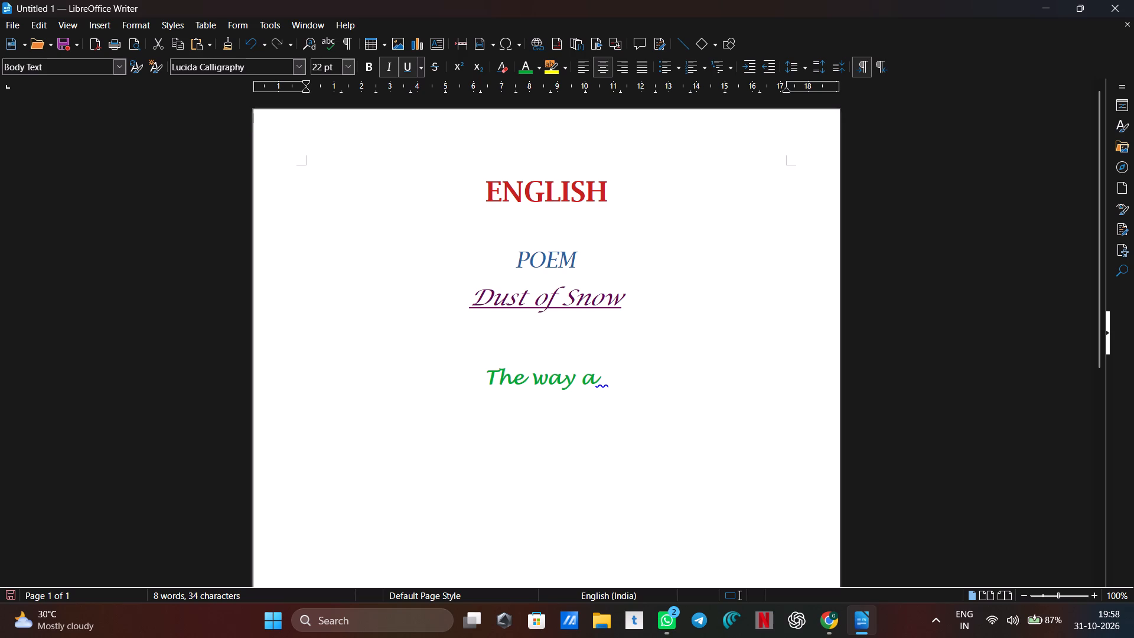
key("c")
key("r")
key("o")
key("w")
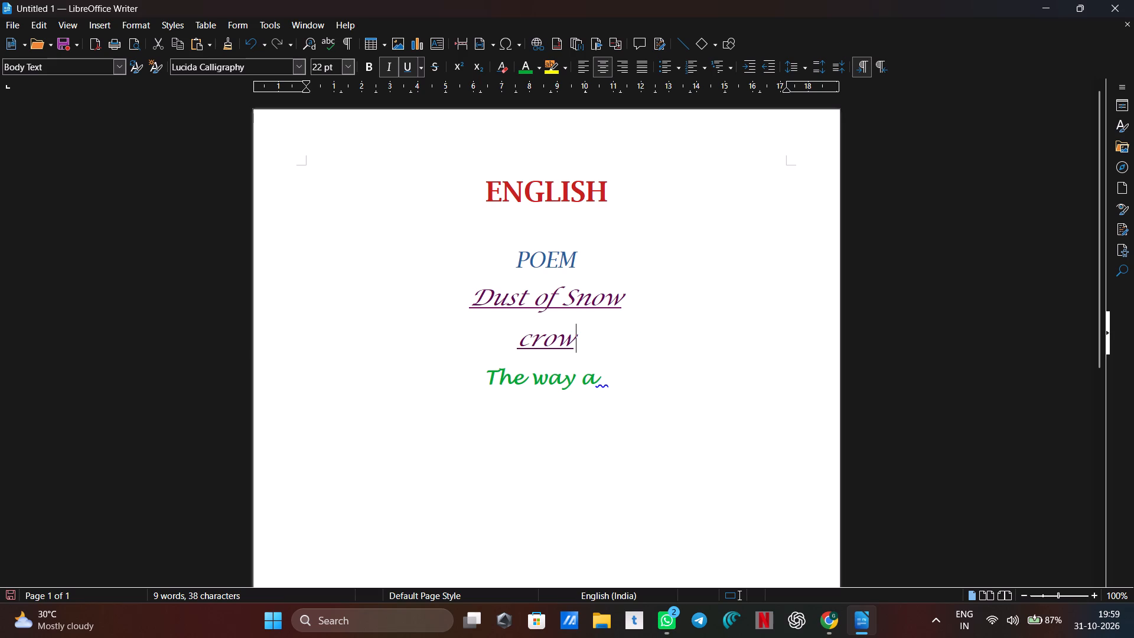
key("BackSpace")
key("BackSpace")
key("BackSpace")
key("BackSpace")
Complete the poem's first line by adding "crow" after "The way a".
left_click(604, 383)
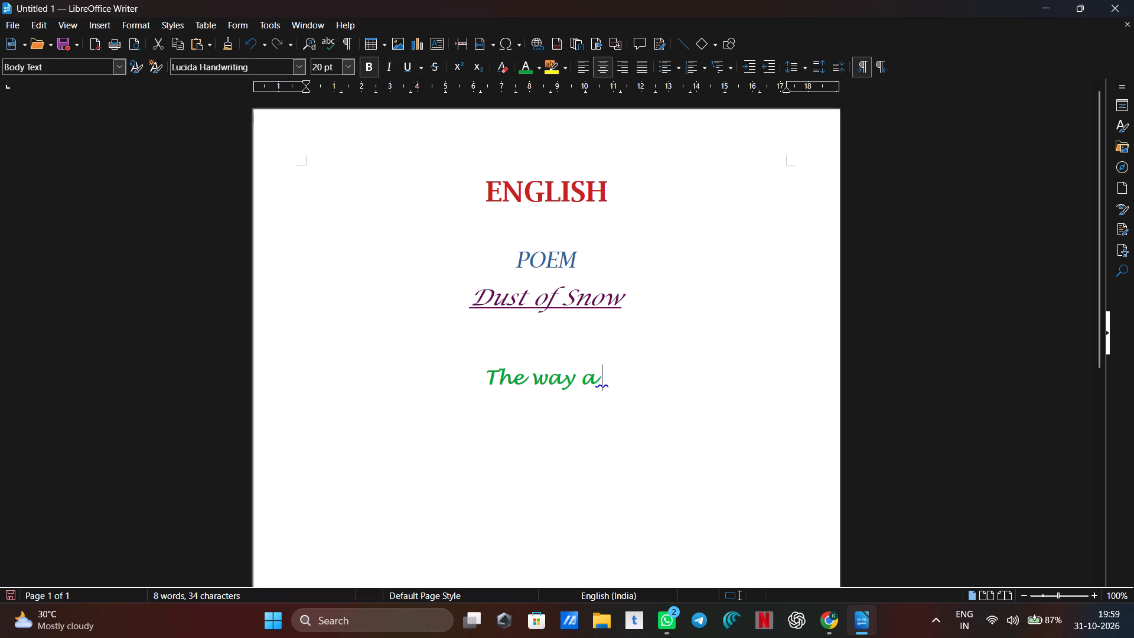
type("cr")
type("ow")
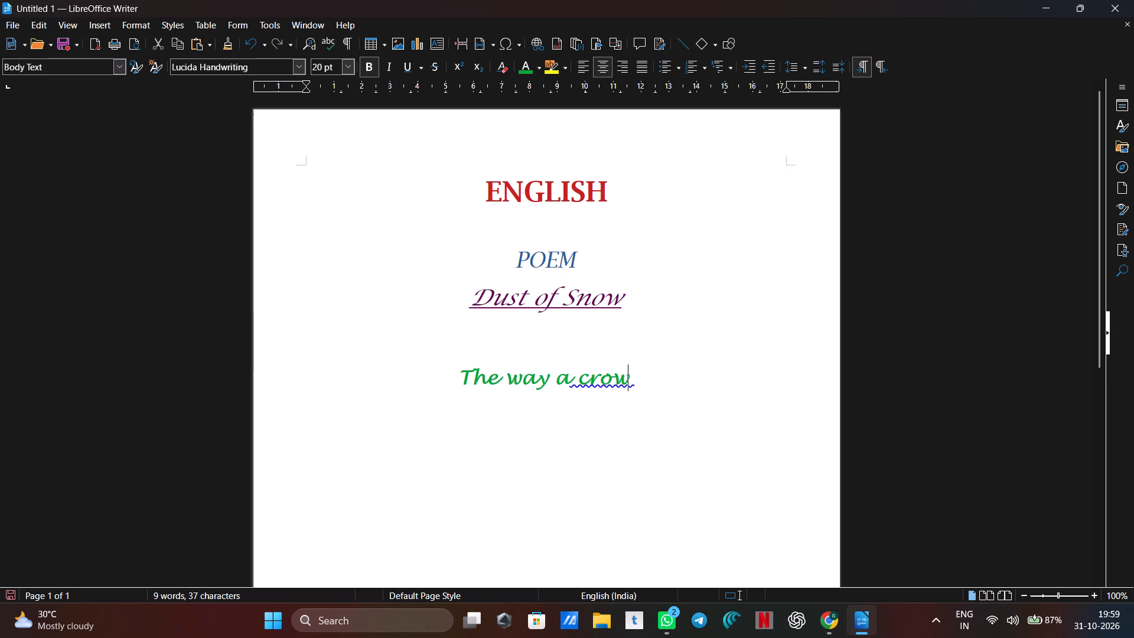
Add the poem's second line, "Shook down on me", on a new line.
key("Return")
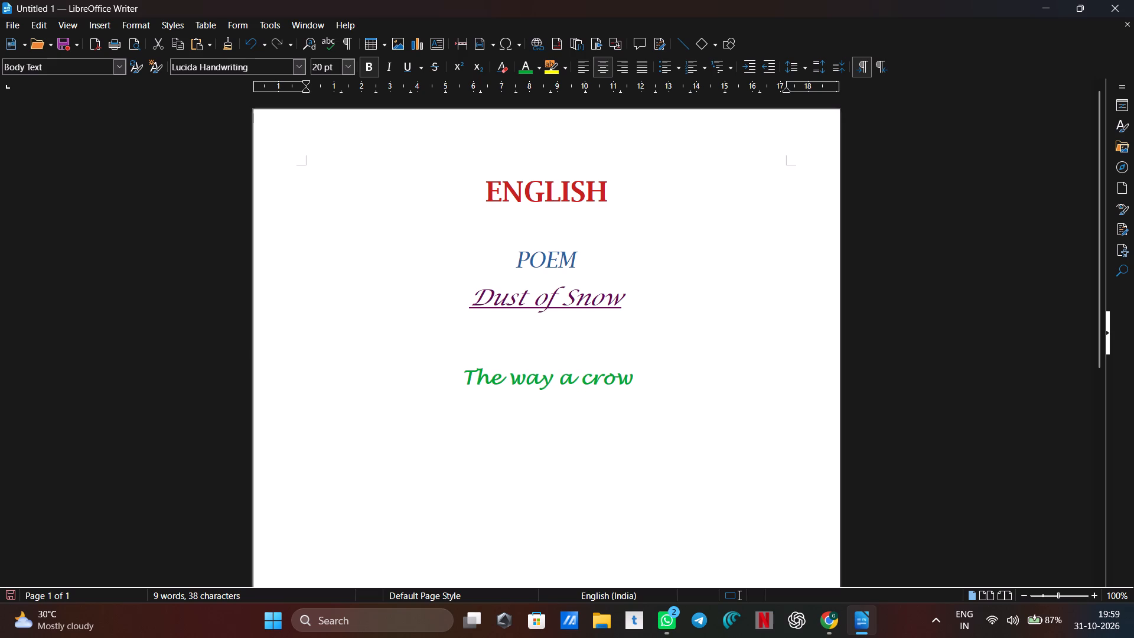
key("s")
type("hook")
key("space")
type("down on")
key("space")
type("me")
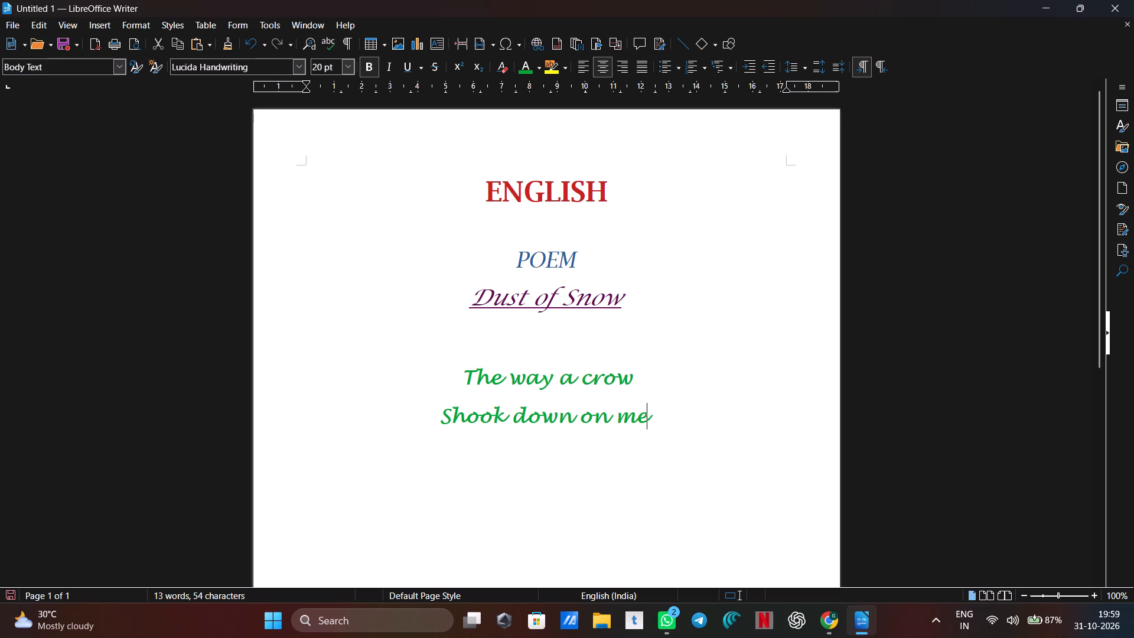
Add the poem's third line, "Tee dust of snow", on a new line.
key("Return")
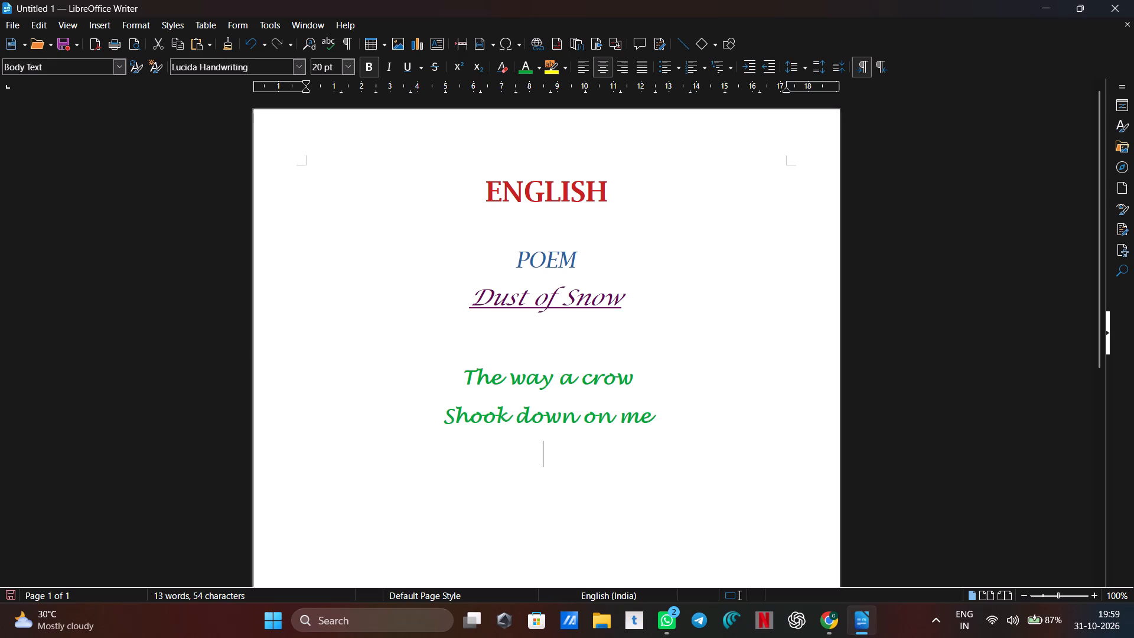
key("t")
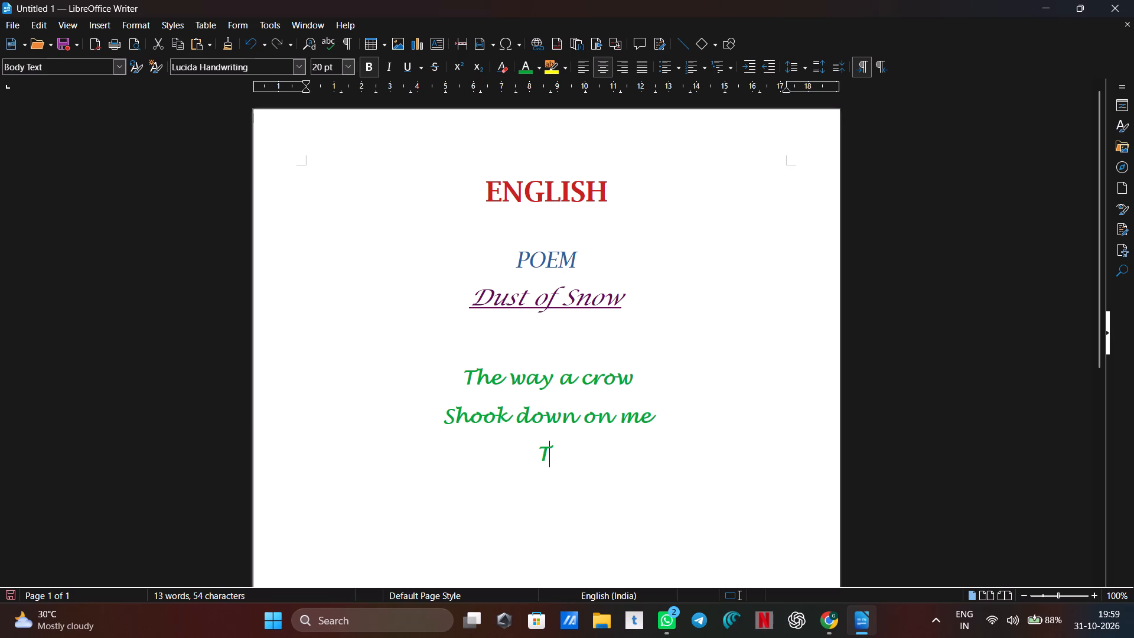
type("eh")
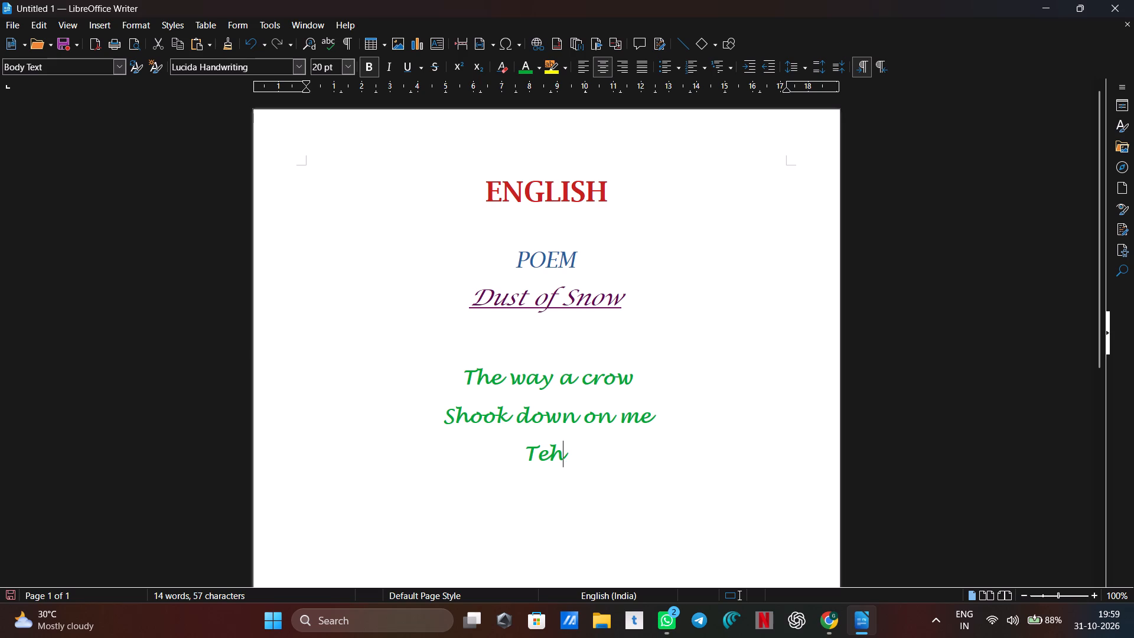
key("BackSpace")
type("e dust o")
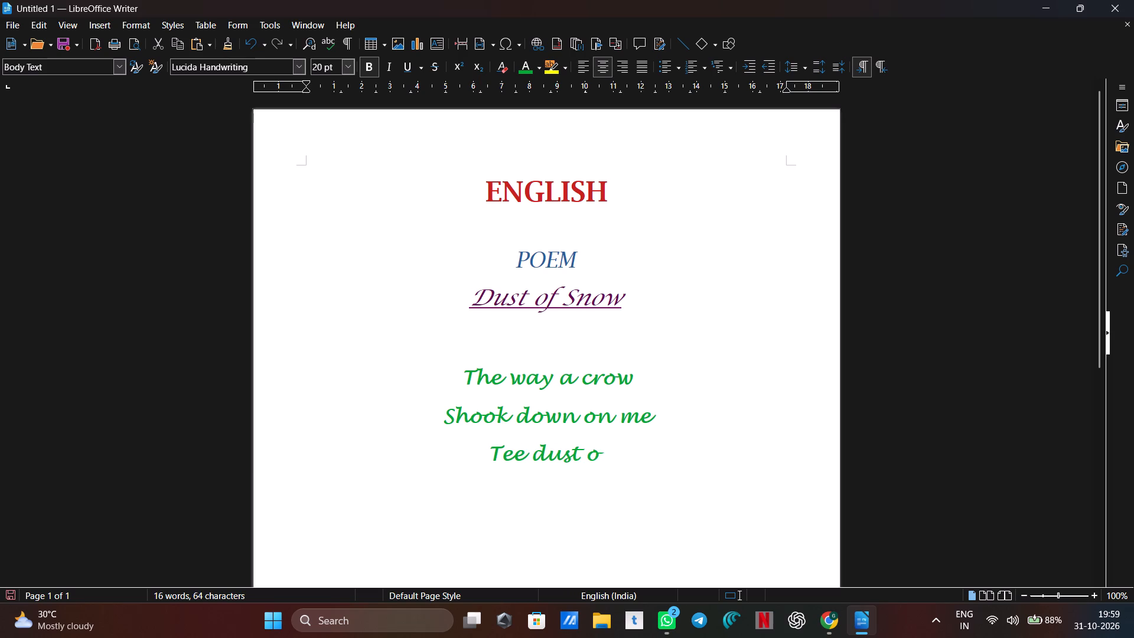
type("f")
key("space")
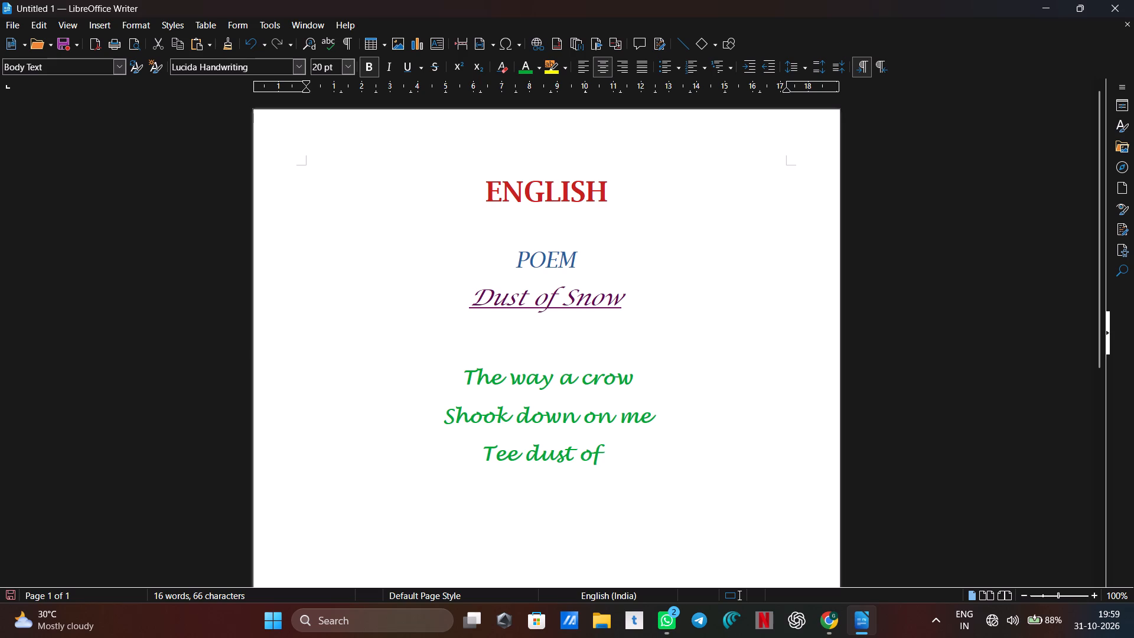
type("snoe from s")
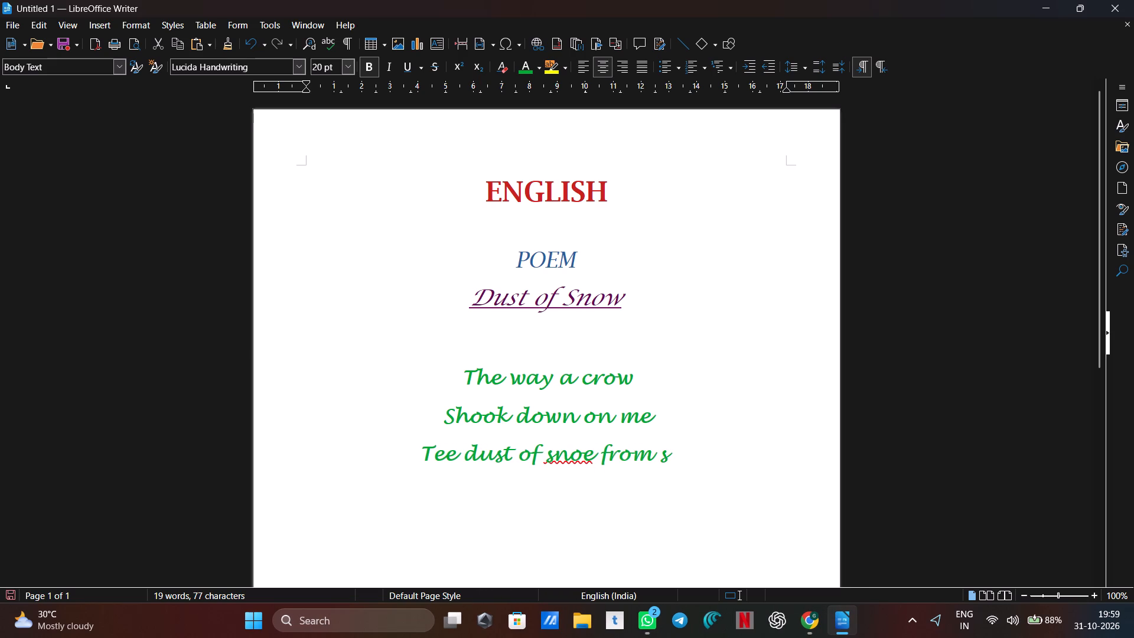
key("BackSpace")
key("a")
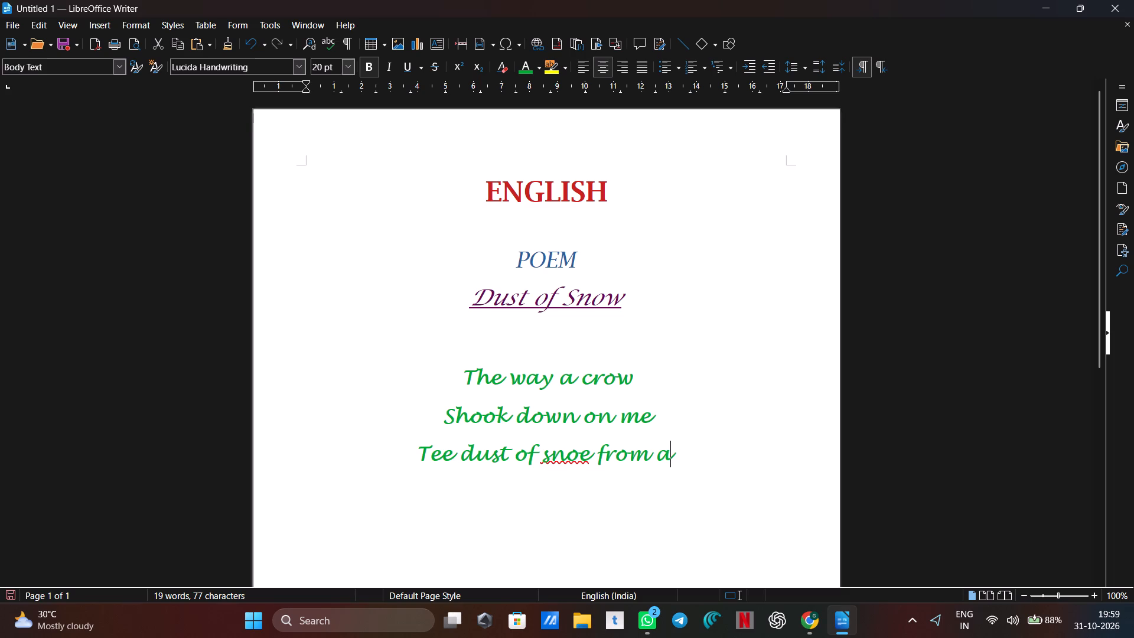
key("BackSpace")
key("BackSpace")
key("BackSpace")
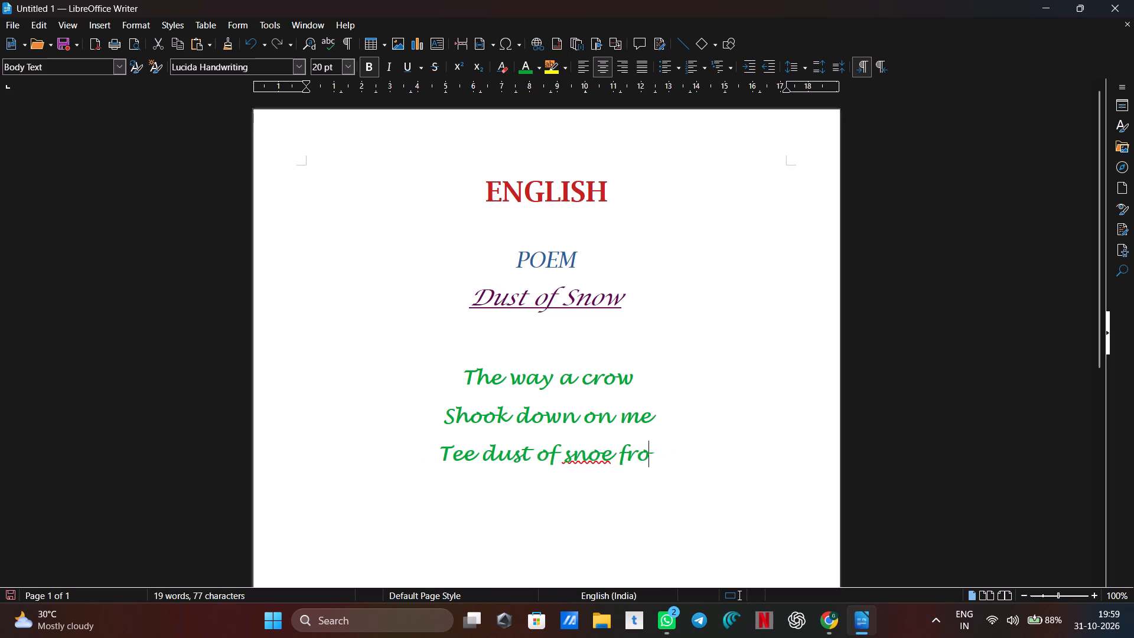
key("BackSpace")
key("BackSpace")
key("BackSpace")
key("BackSpace")
key("BackSpace")
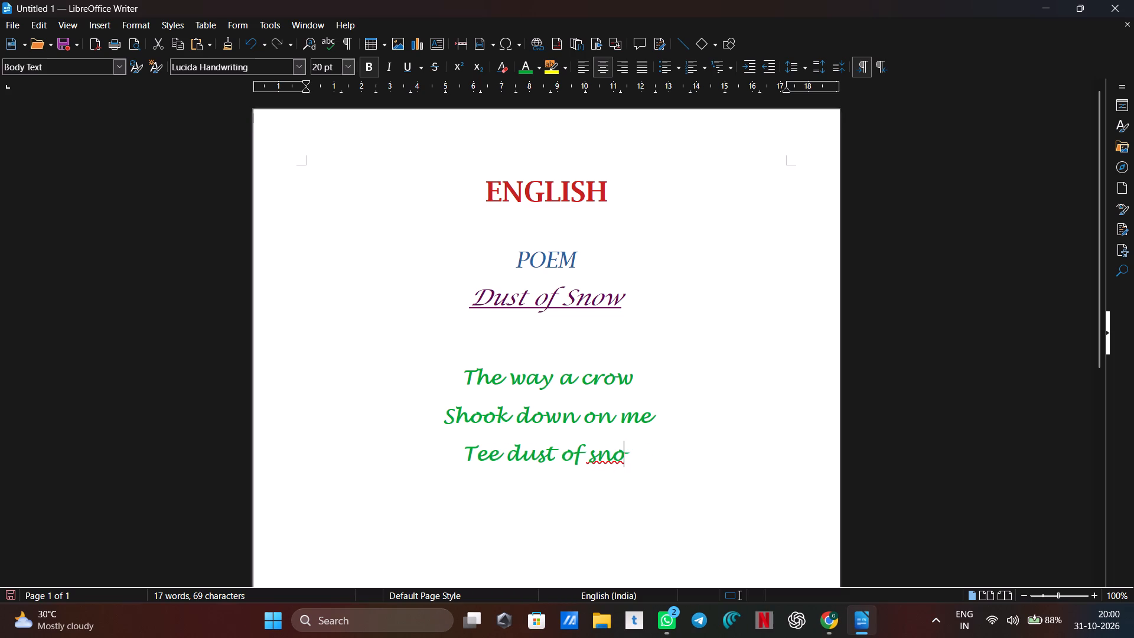
key("w")
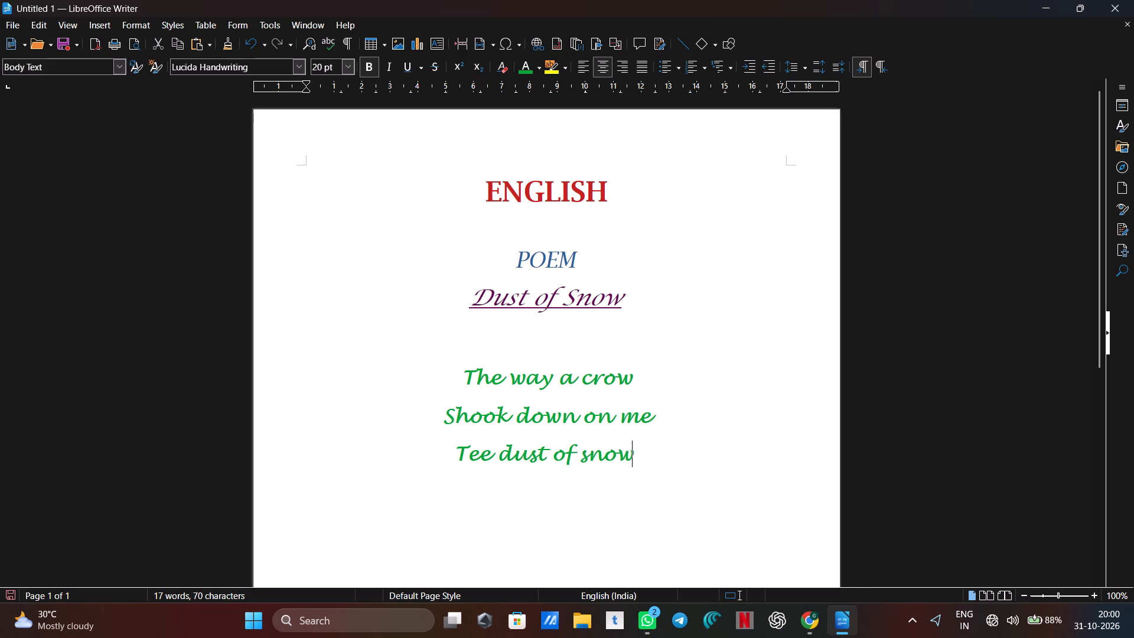
Add the poem's fourth line, "From a hemlock tree", on a new line.
key("Return")
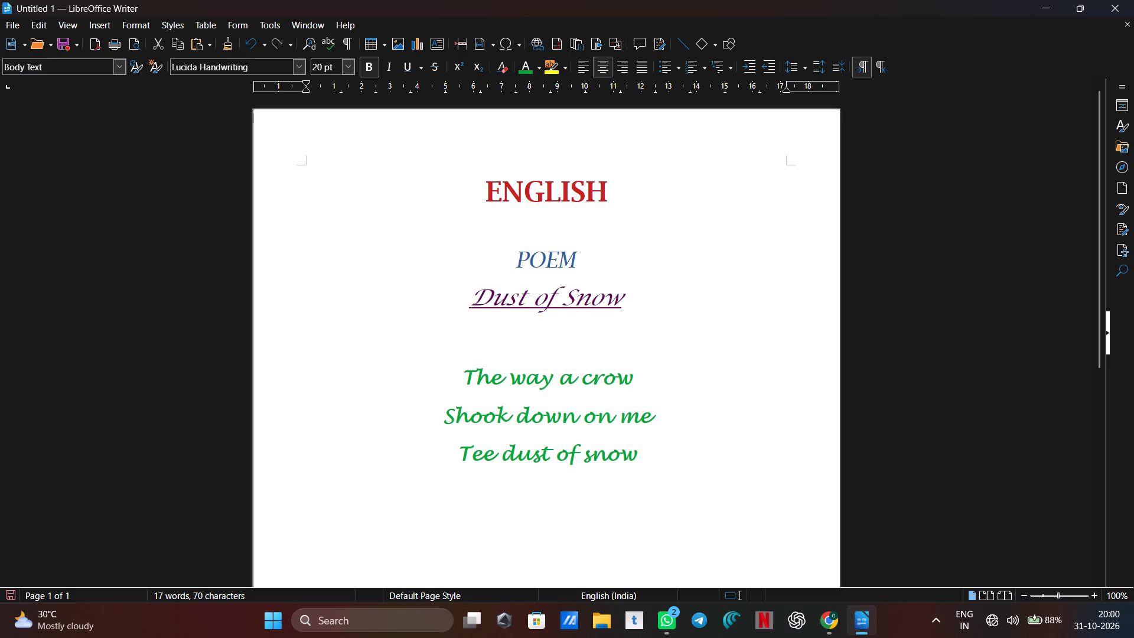
key("f")
type("rom")
key("space")
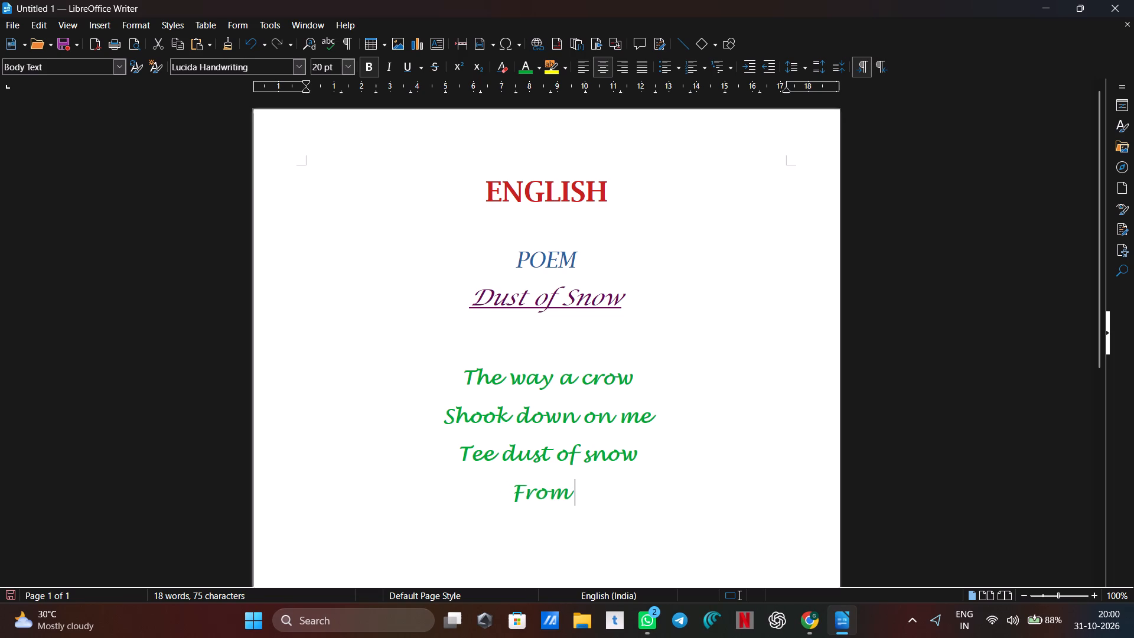
key("a")
key("space")
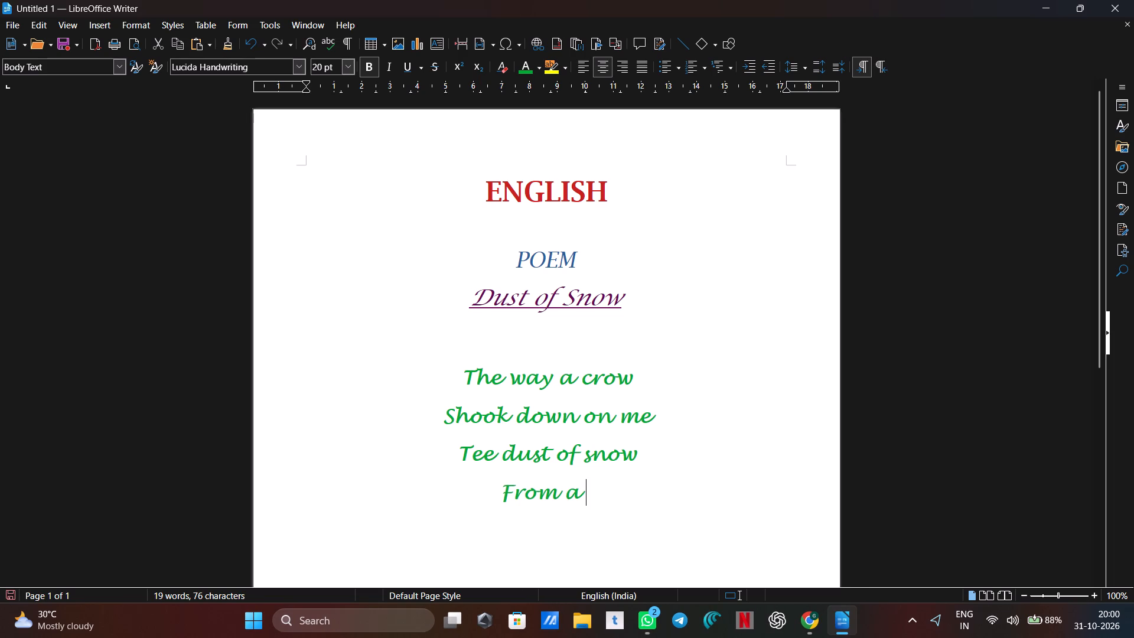
type("hemlo")
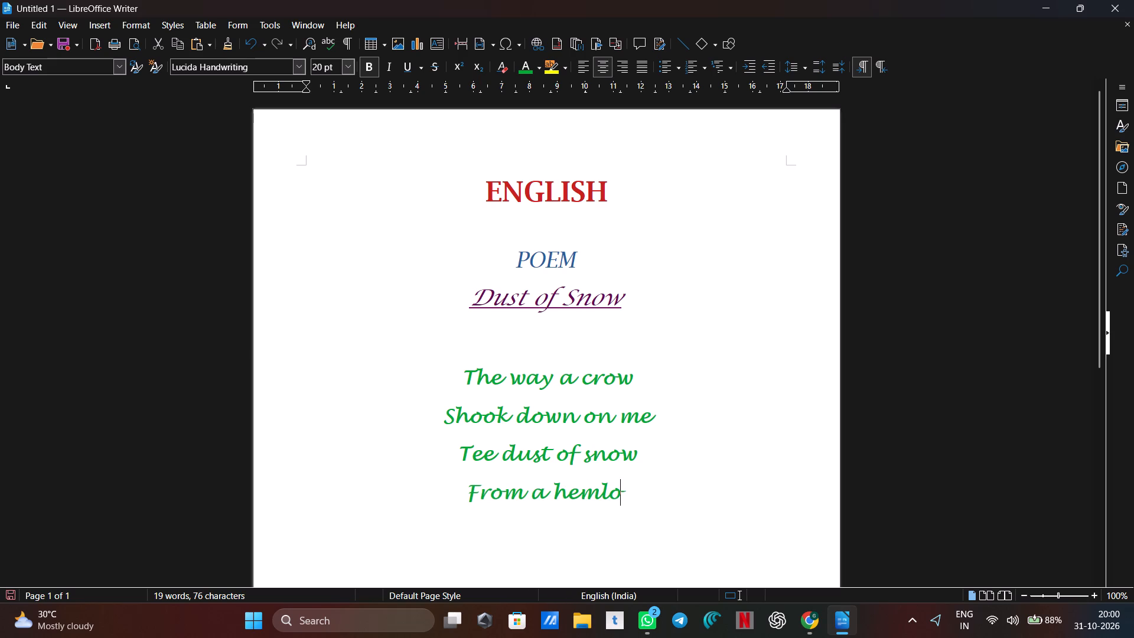
type("ck tree")
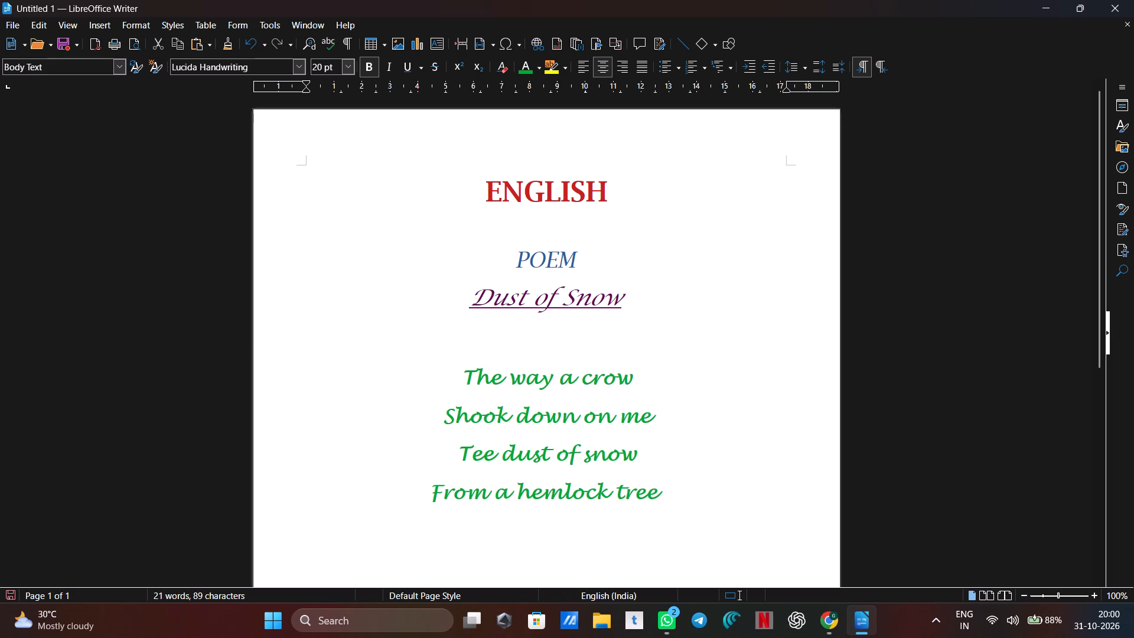
Start a second stanza after a blank line, in Gold font color, with the line "Has given my heart".
key("Return")
key("Return")
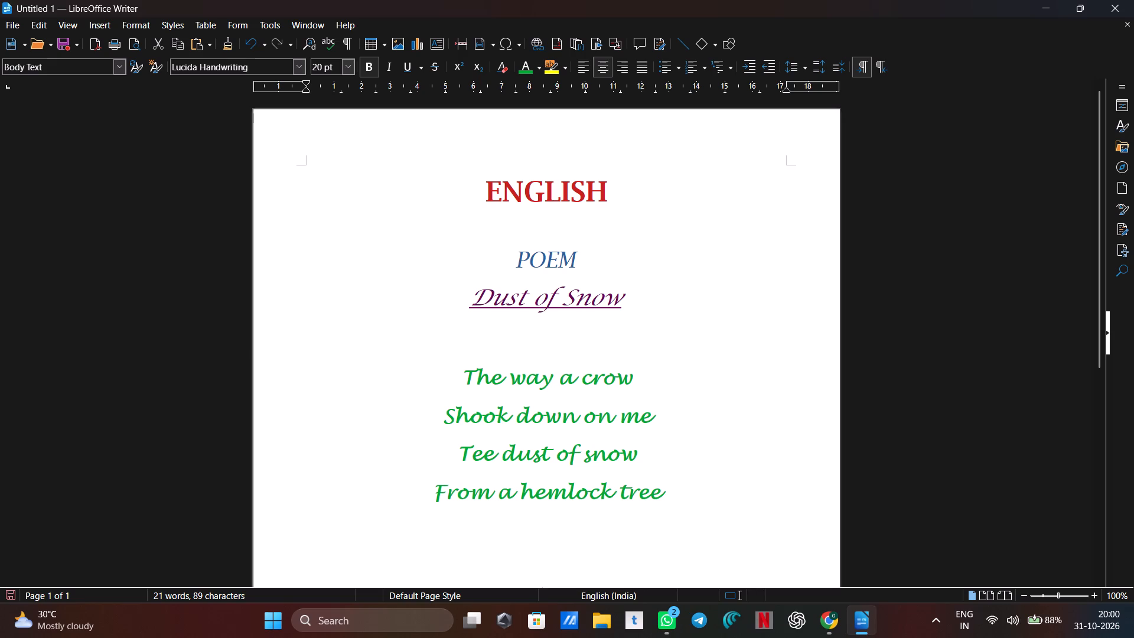
scroll(831, 351, "down", 7)
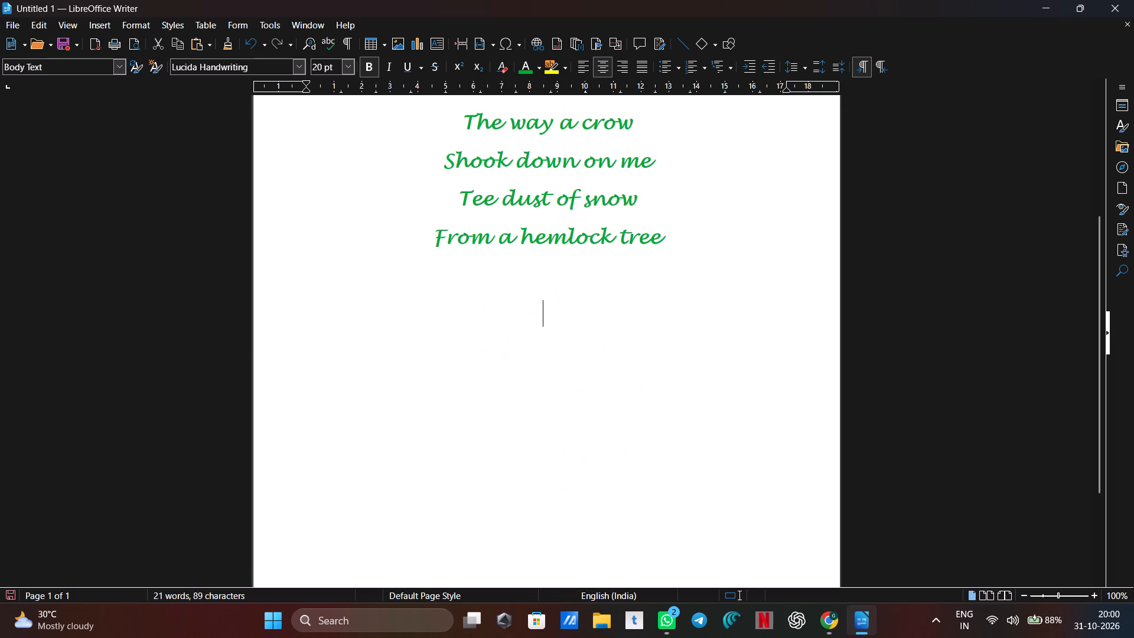
left_click(537, 68)
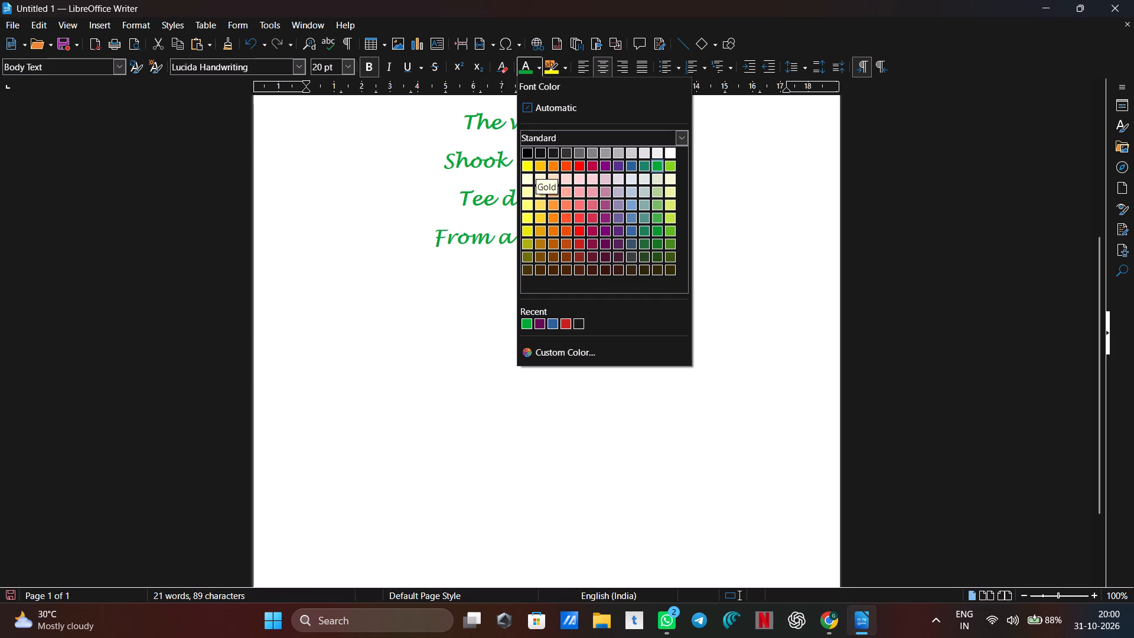
left_click(539, 167)
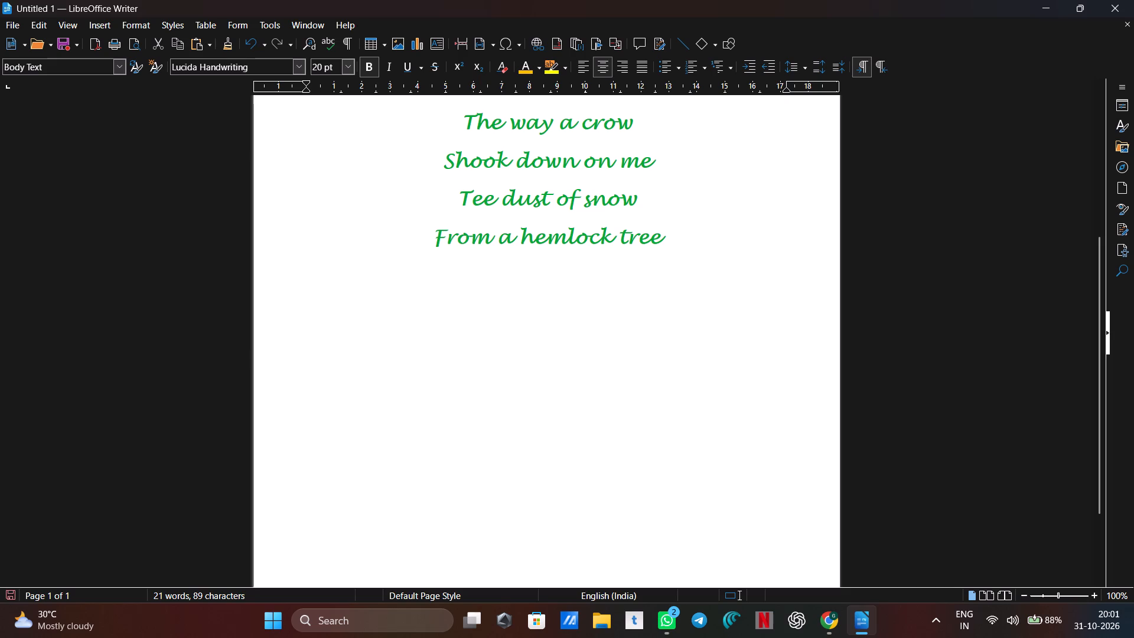
key("h")
type("as")
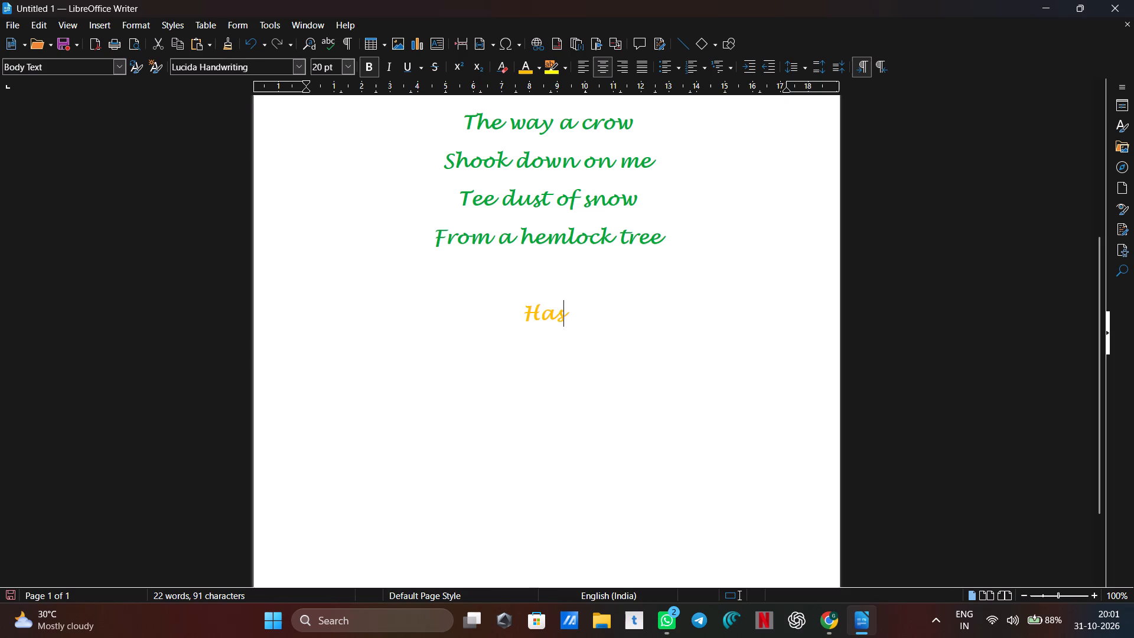
key("space")
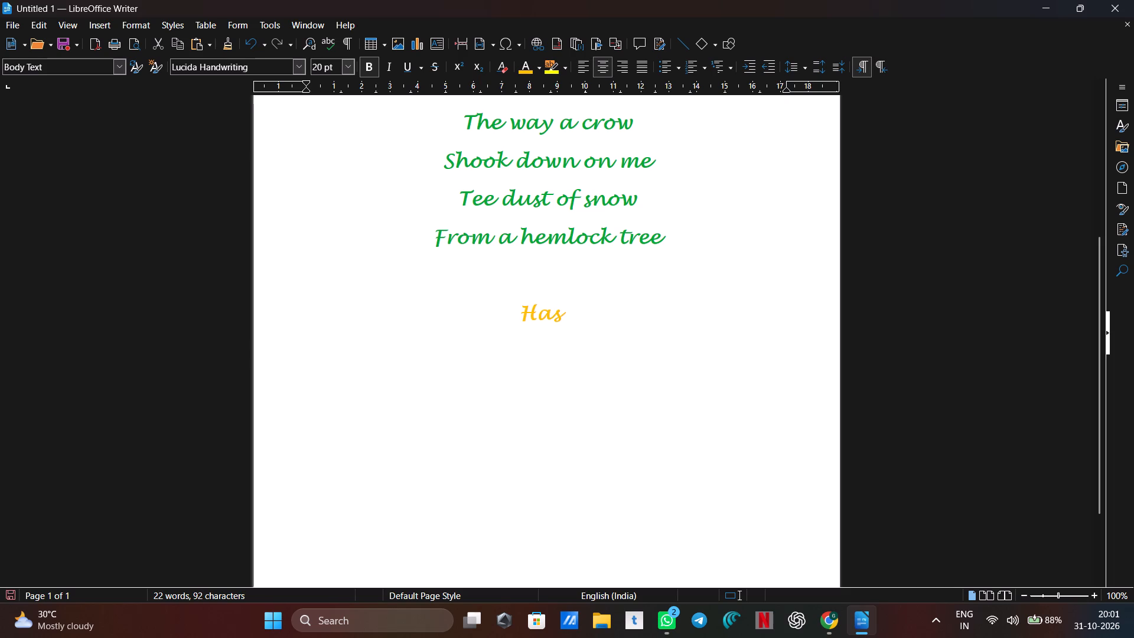
type("gi")
type("ven my h")
type("eart")
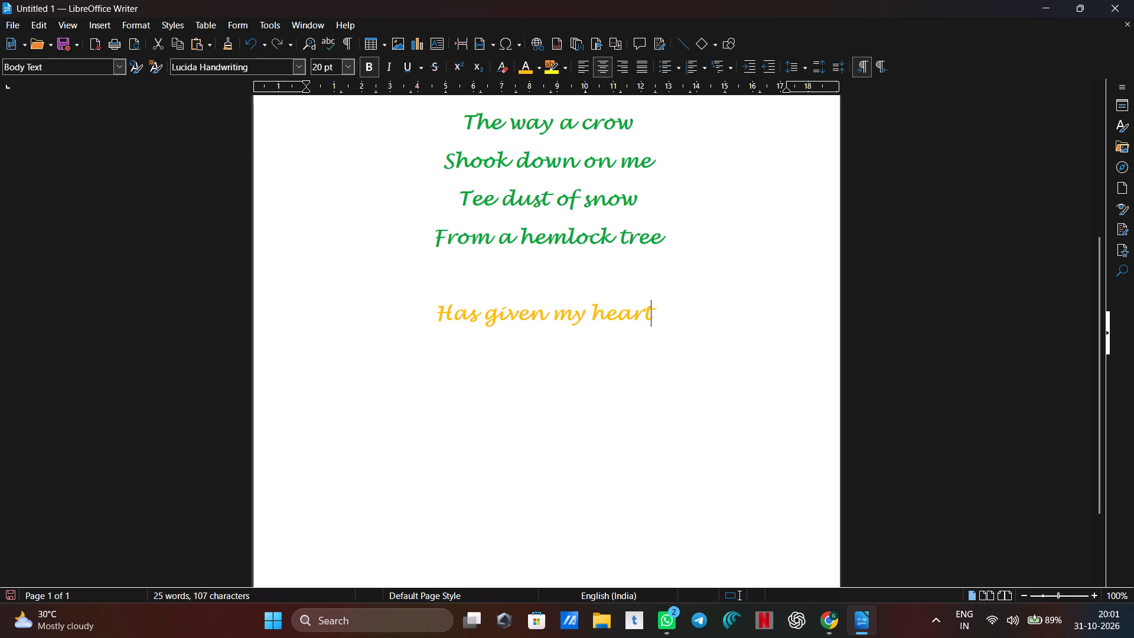
Add the second stanza's second line, "A change of mood", on a new line.
key("Return")
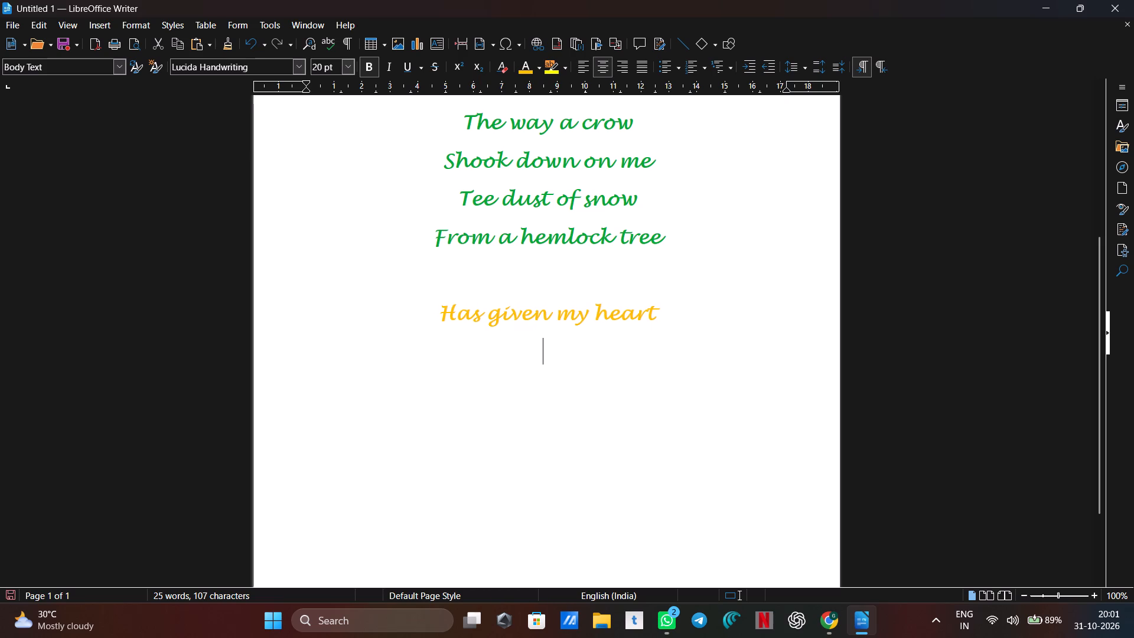
key("a")
key("space")
type("chan")
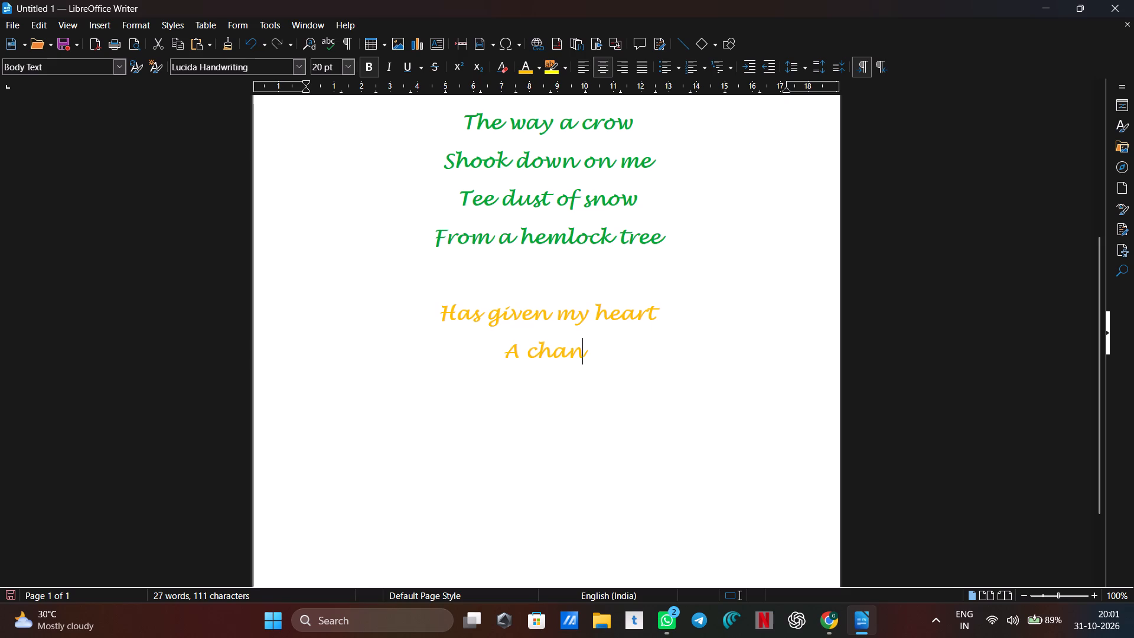
type("ge")
key("space")
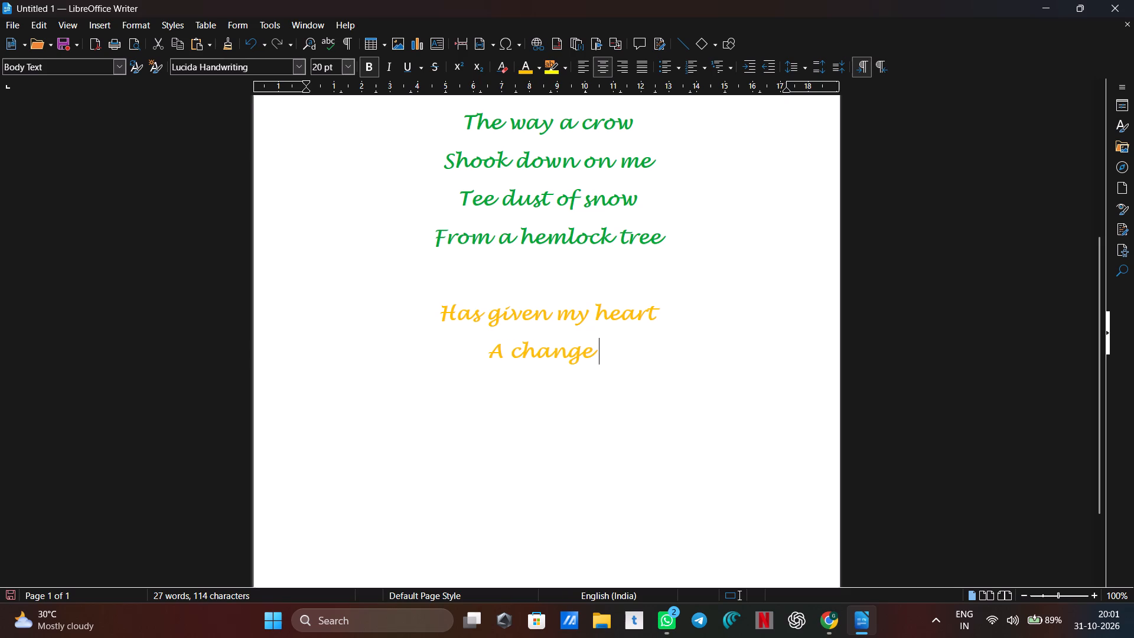
type("of mood")
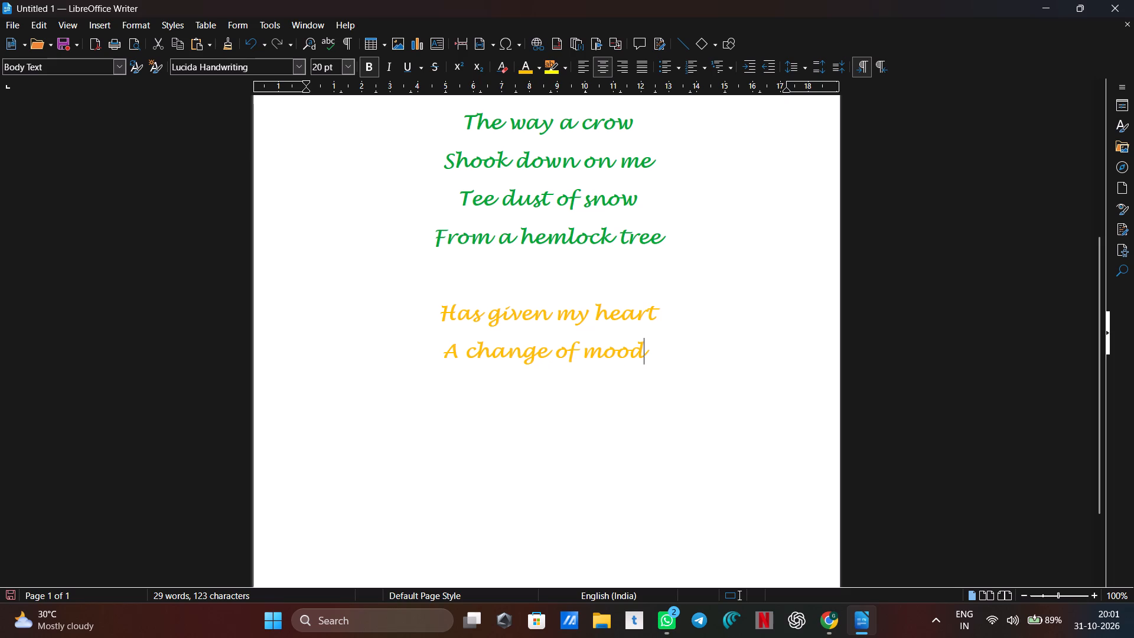
Add the second stanza's third line, "And saved some part", on a new line.
key("Return")
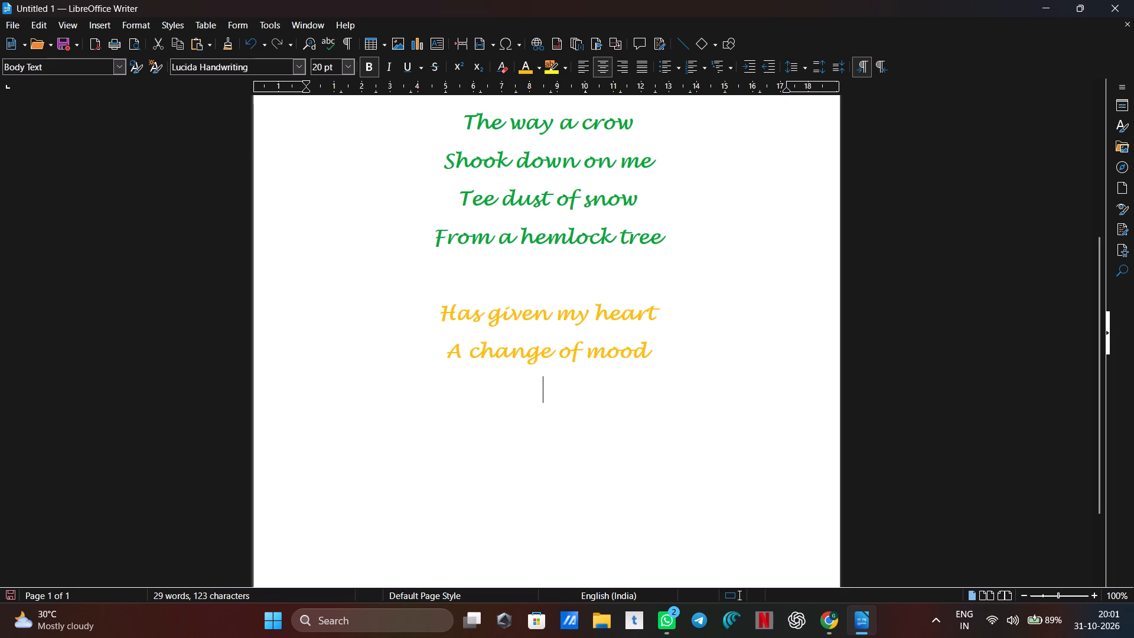
key("a")
type("nd s")
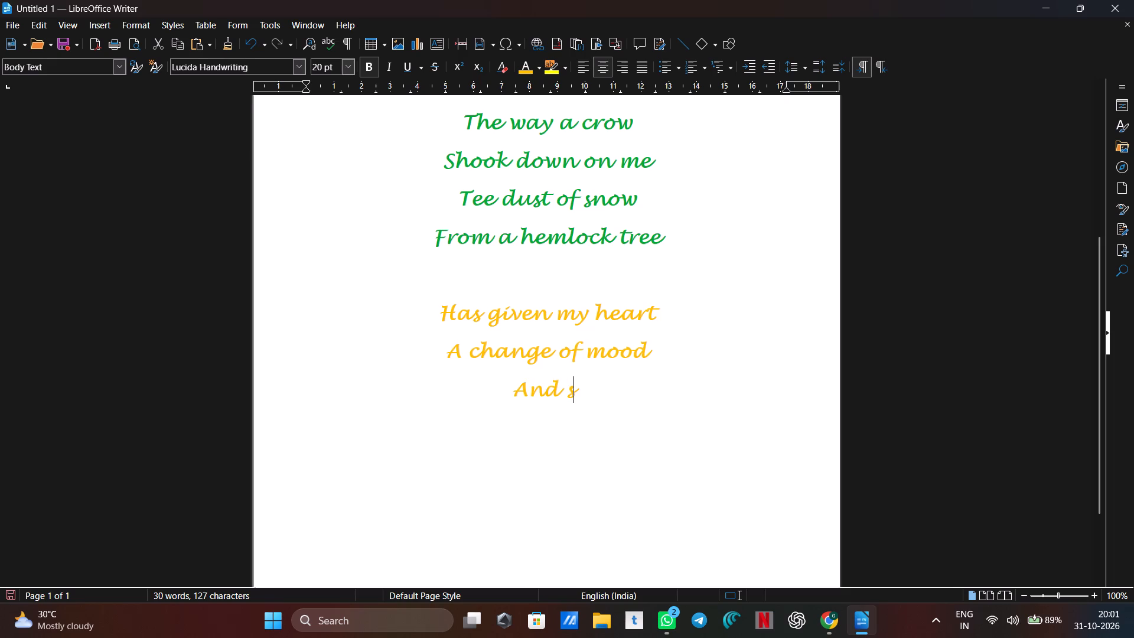
type("ave")
key("d")
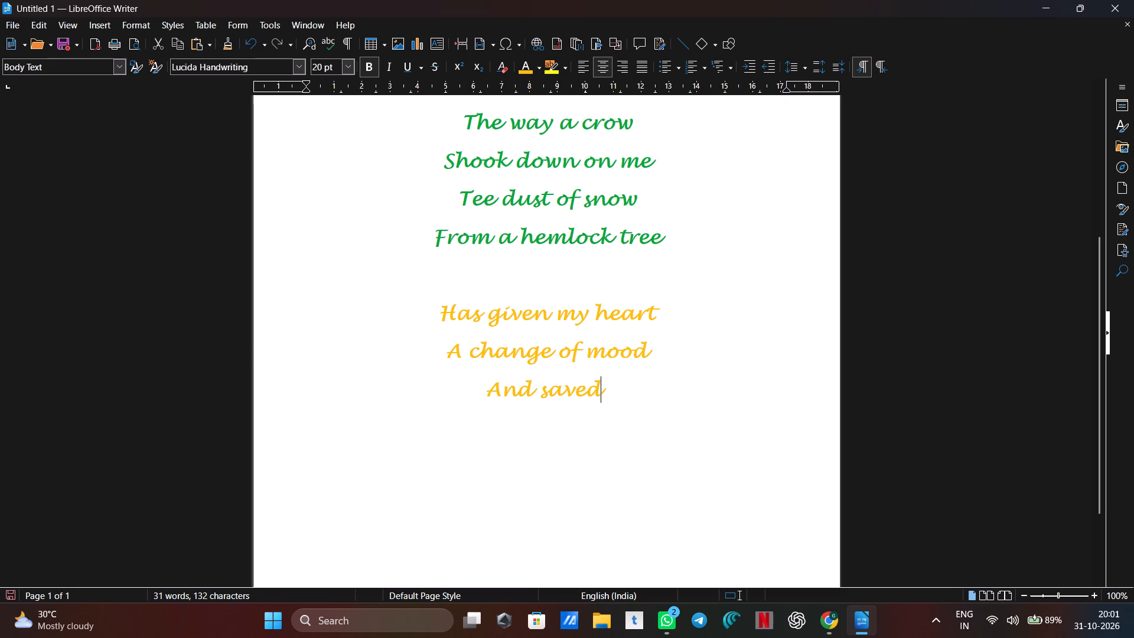
key("space")
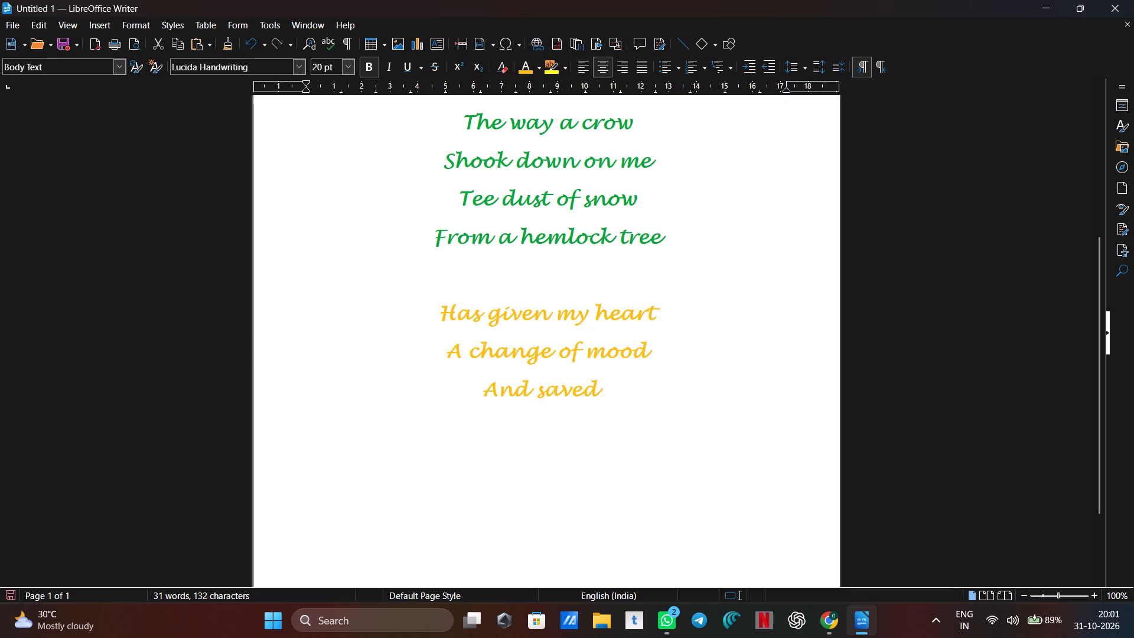
type("some")
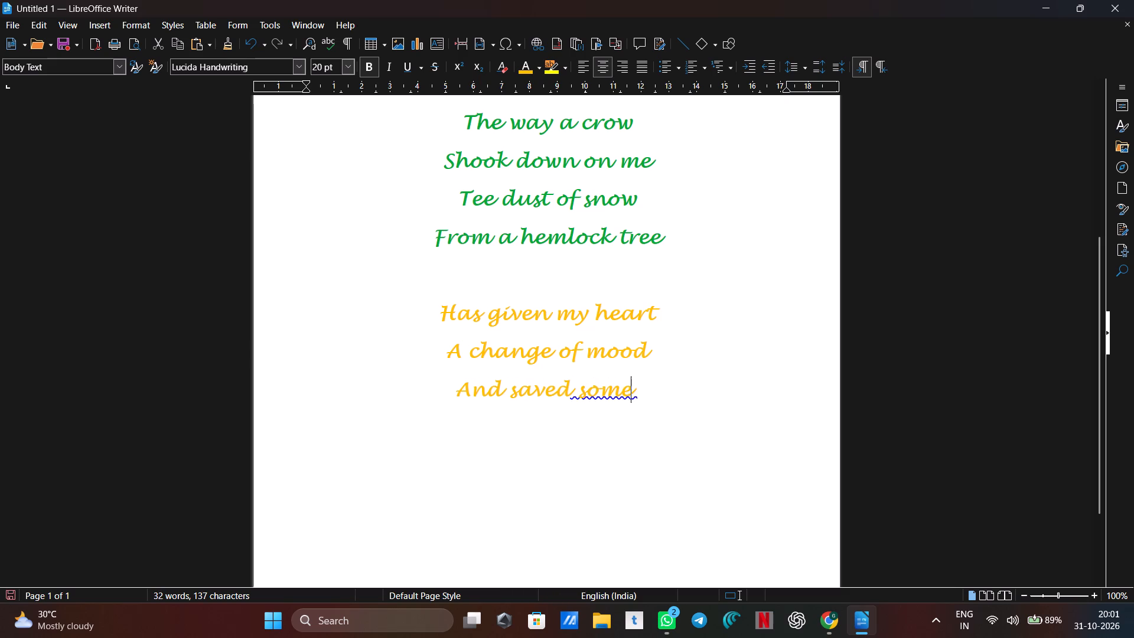
key("space")
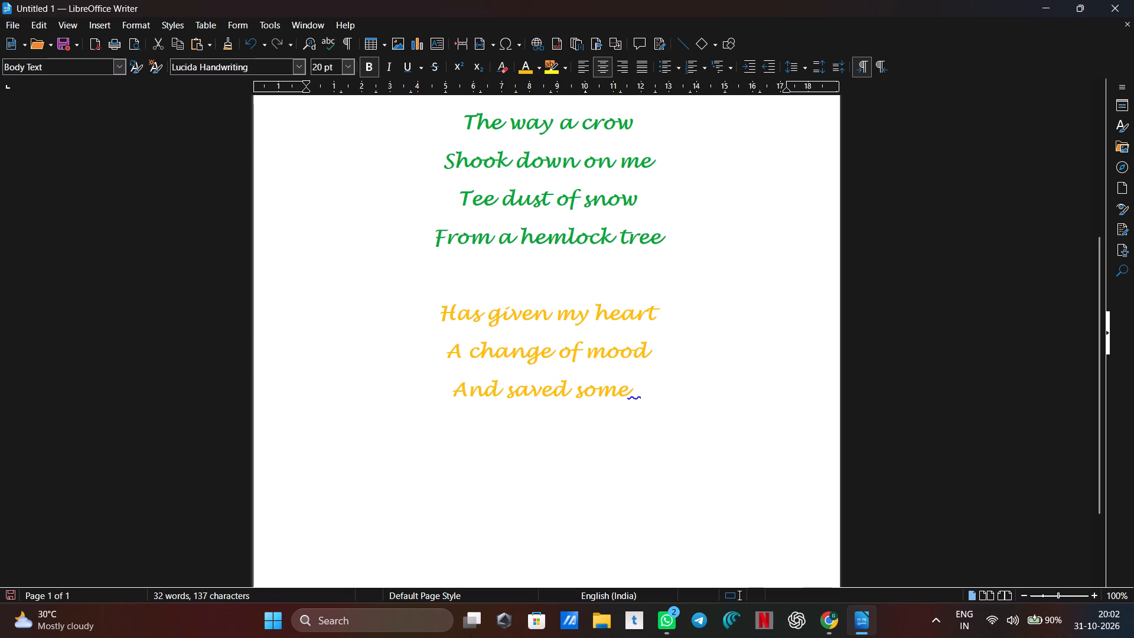
key("space")
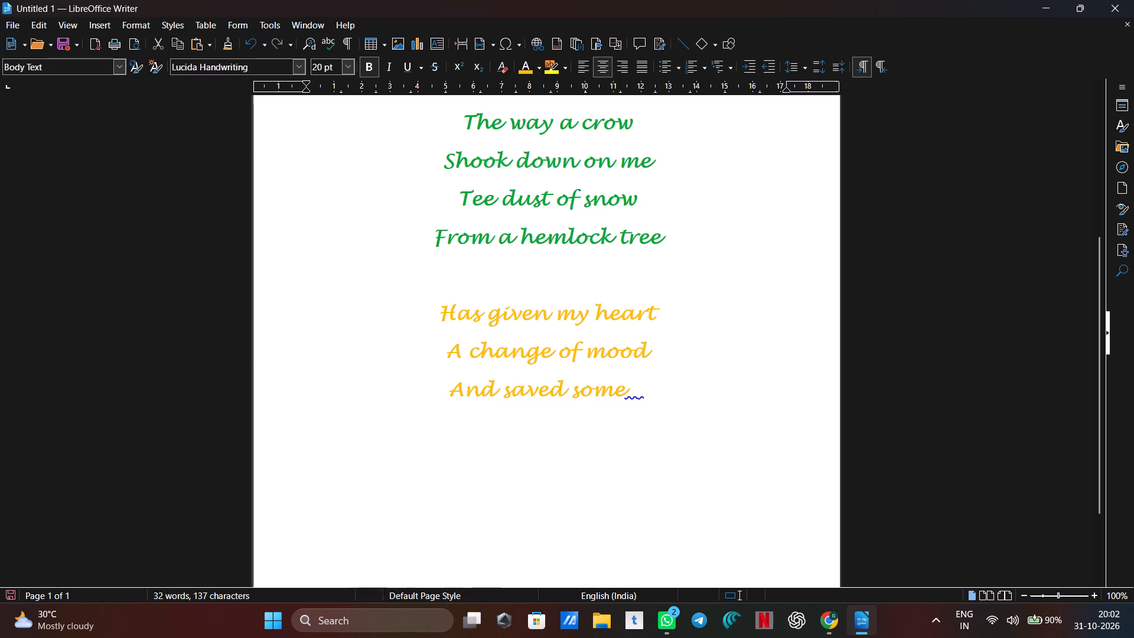
type("part")
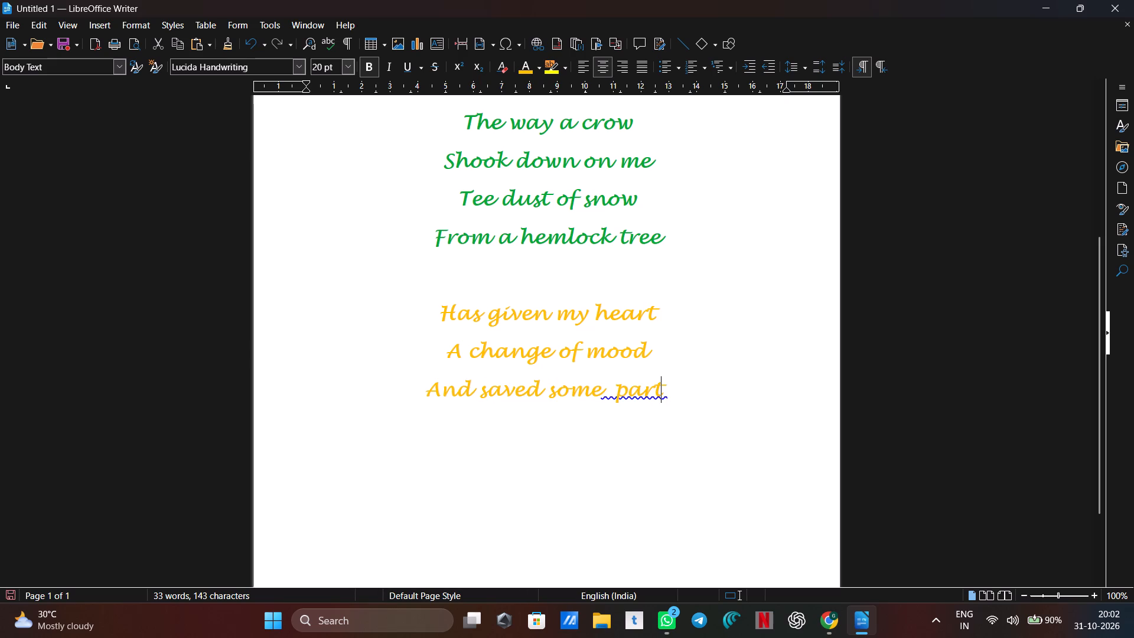
key("space")
Add the second stanza's fourth line, "Of a day I had rued.", on a new line, with a capital I.
key("Return")
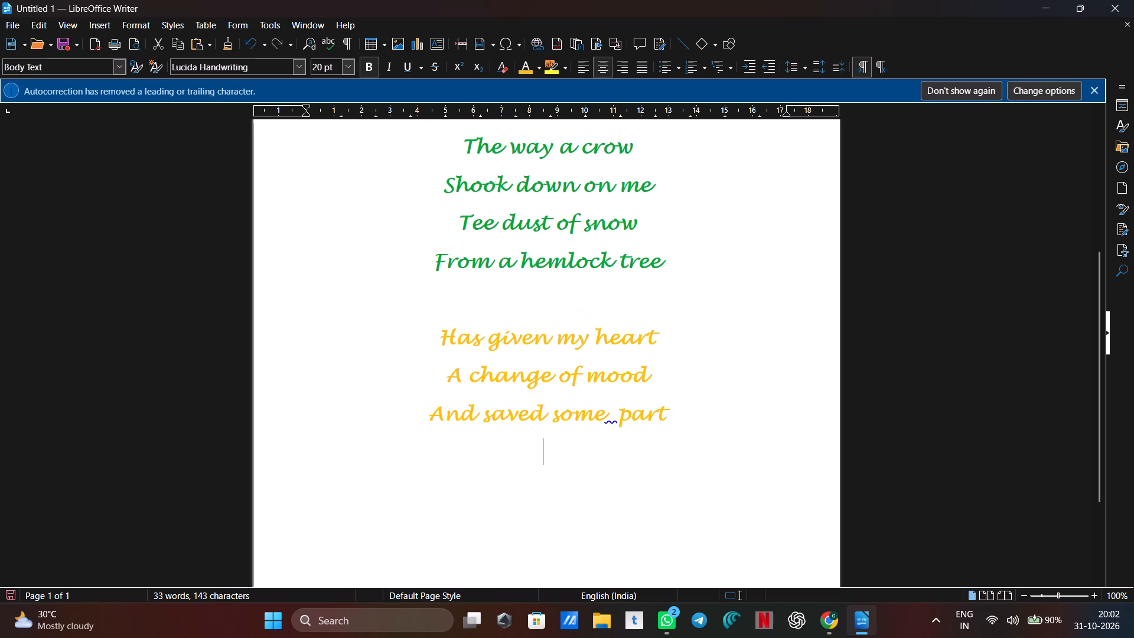
key("o")
key("f")
key("space")
type("a")
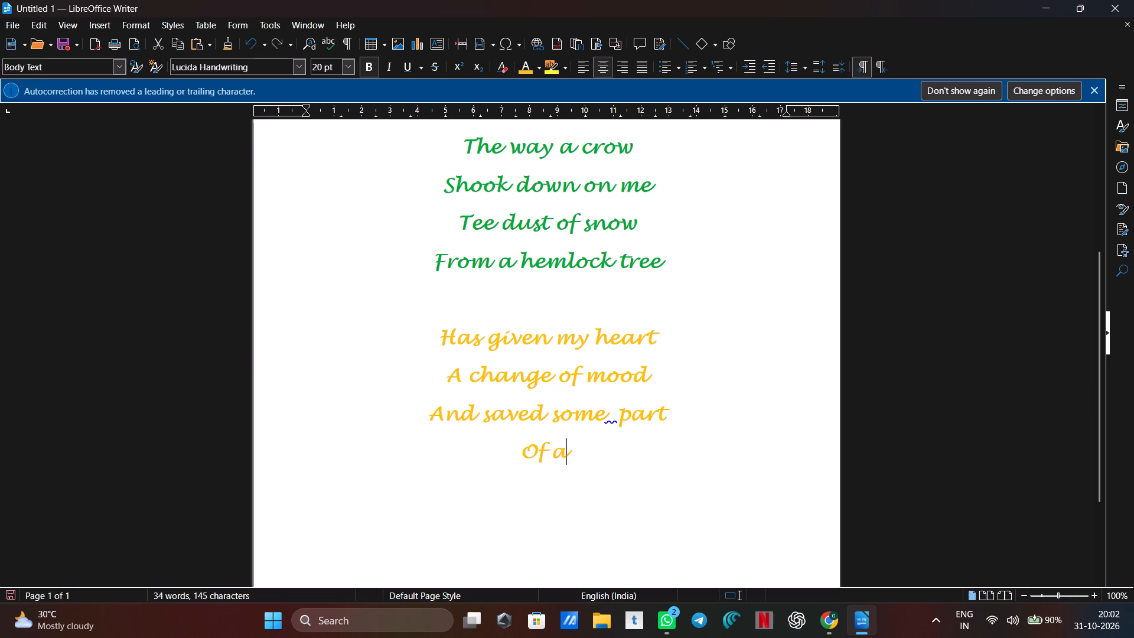
key("space")
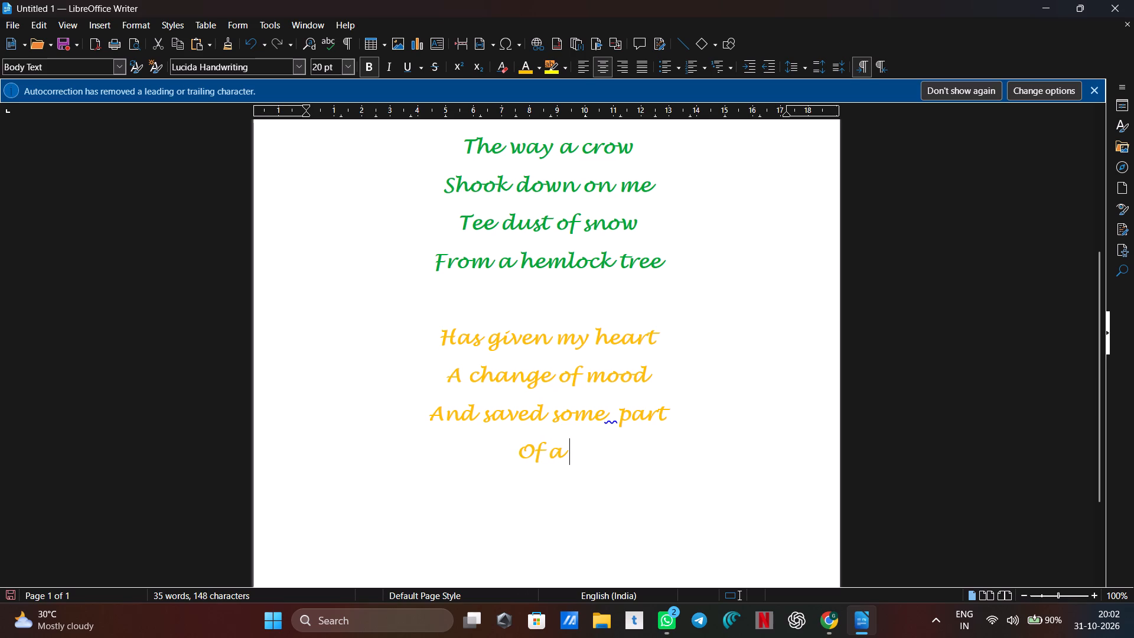
key("d")
type("ay i had")
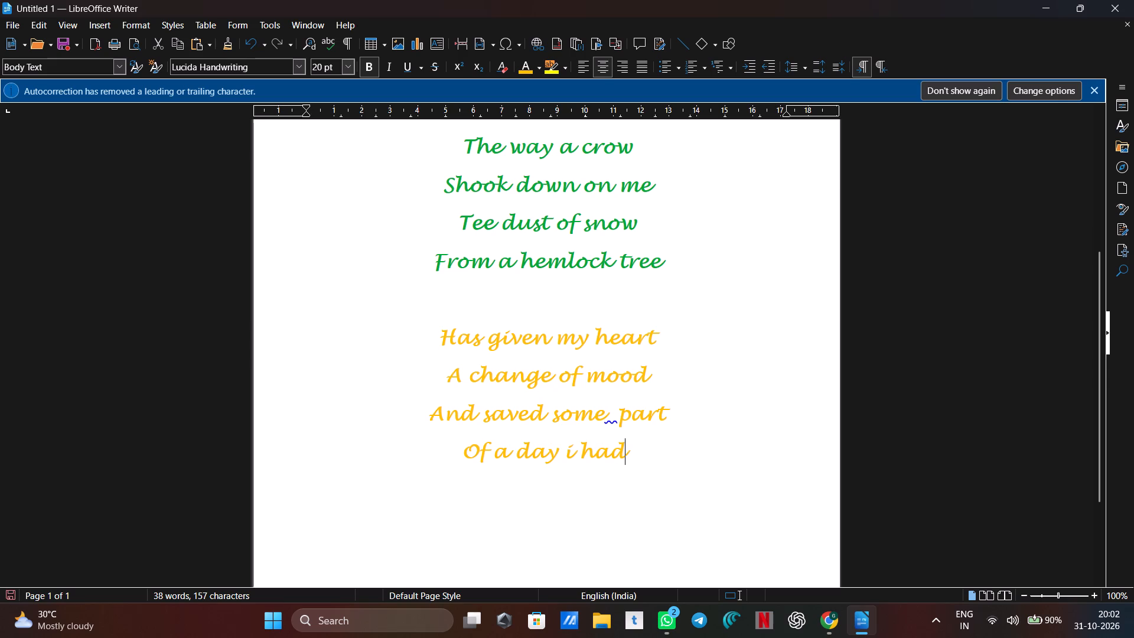
key("BackSpace")
key("BackSpace")
key("BackSpace")
key("BackSpace")
key("BackSpace")
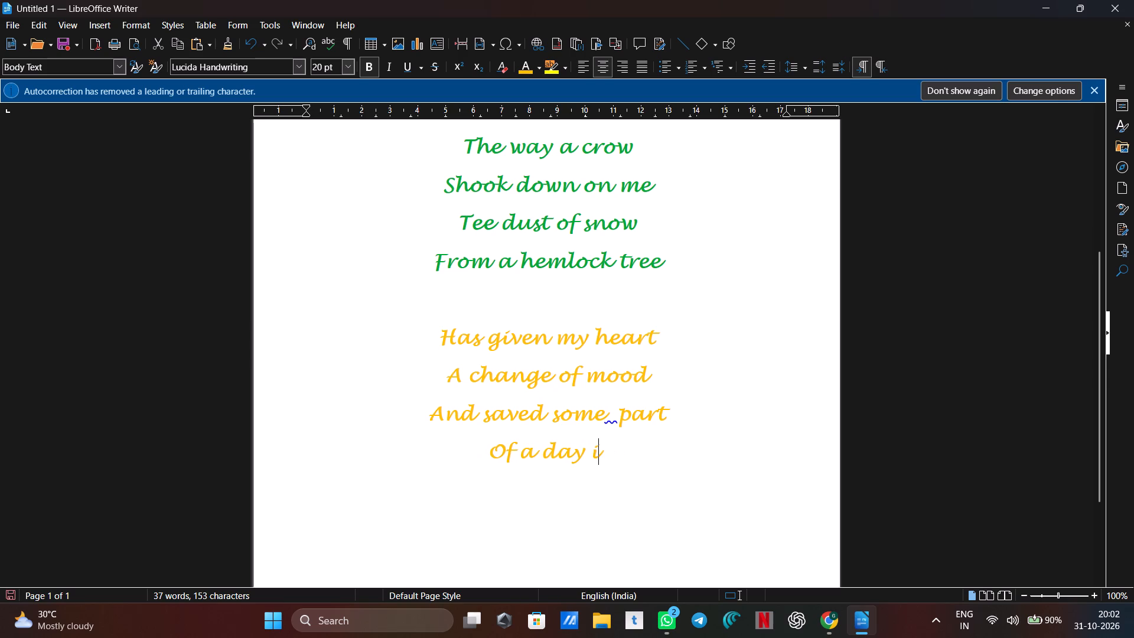
key("i")
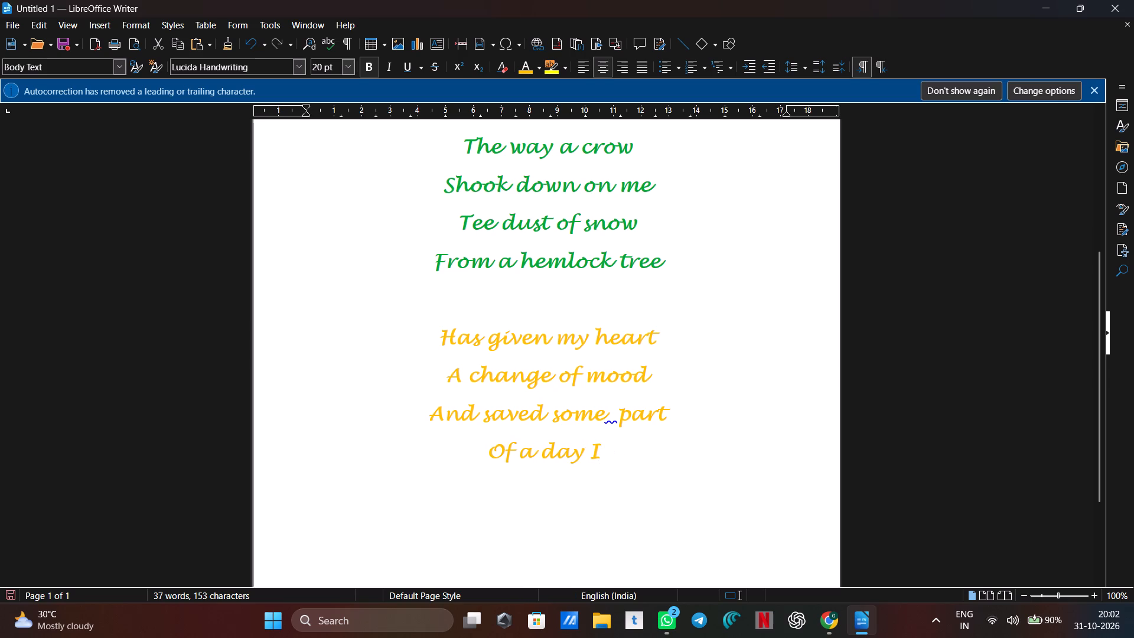
key("space")
type("had")
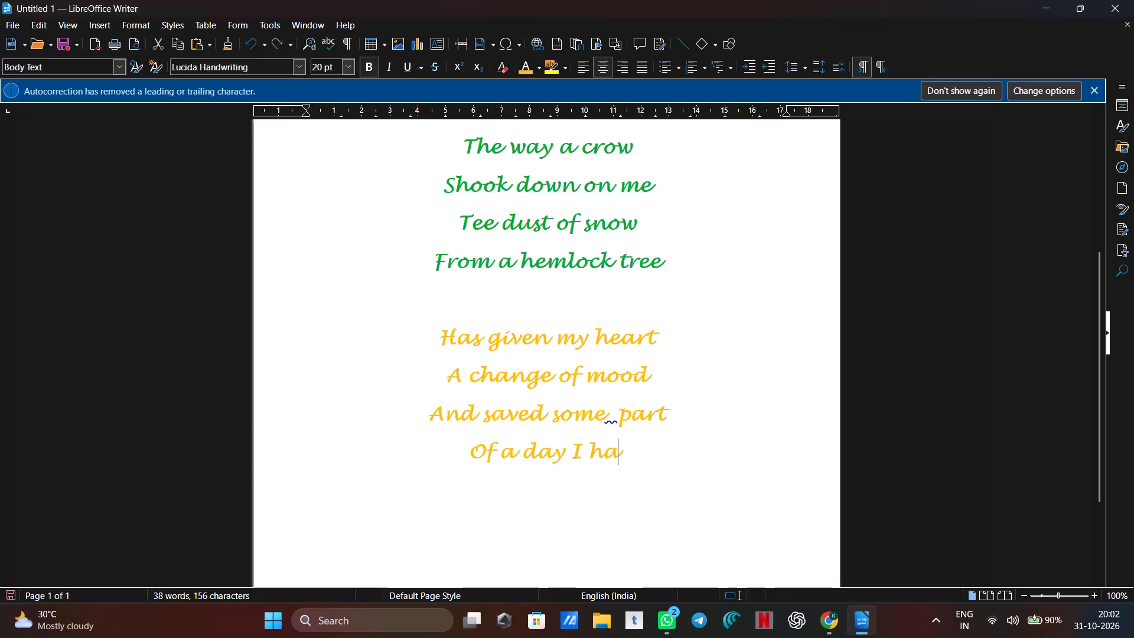
key("space")
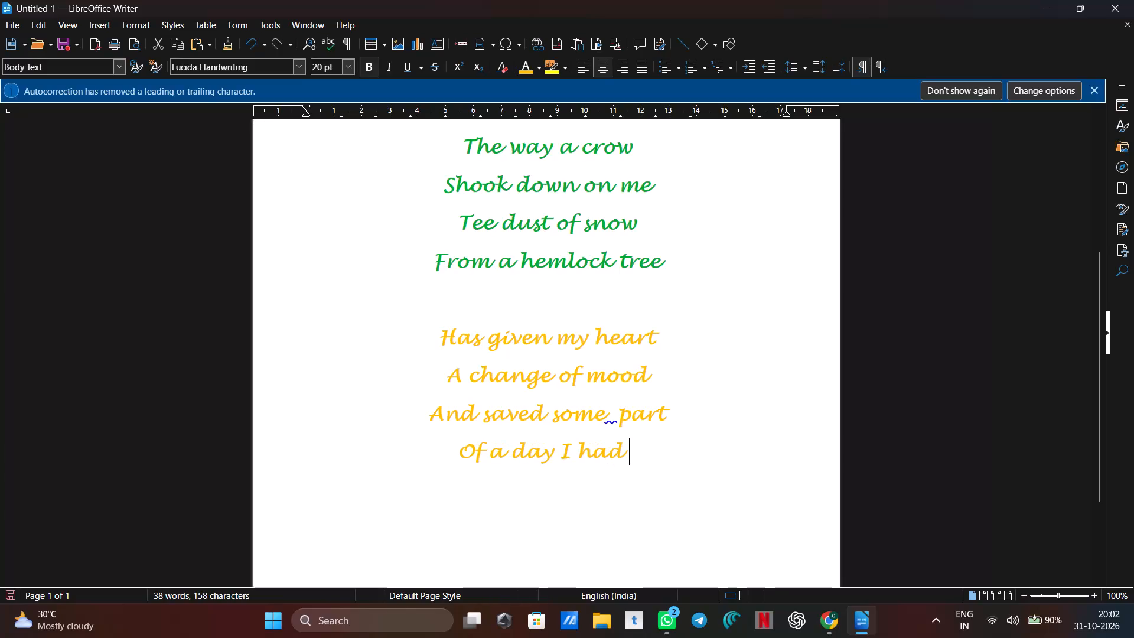
type("ru")
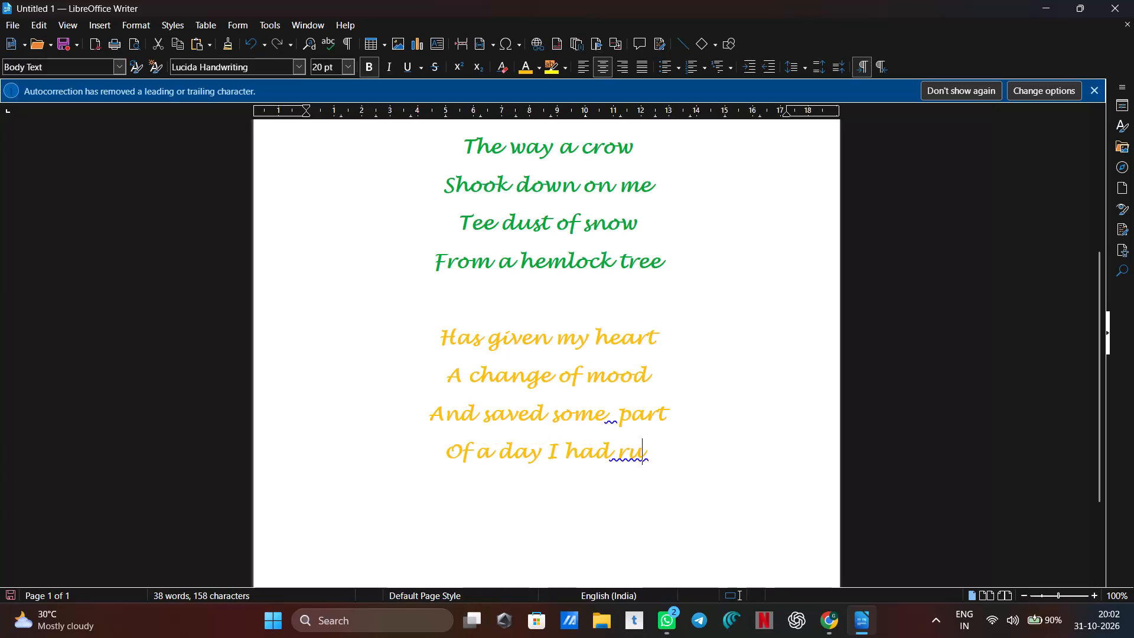
type("ed")
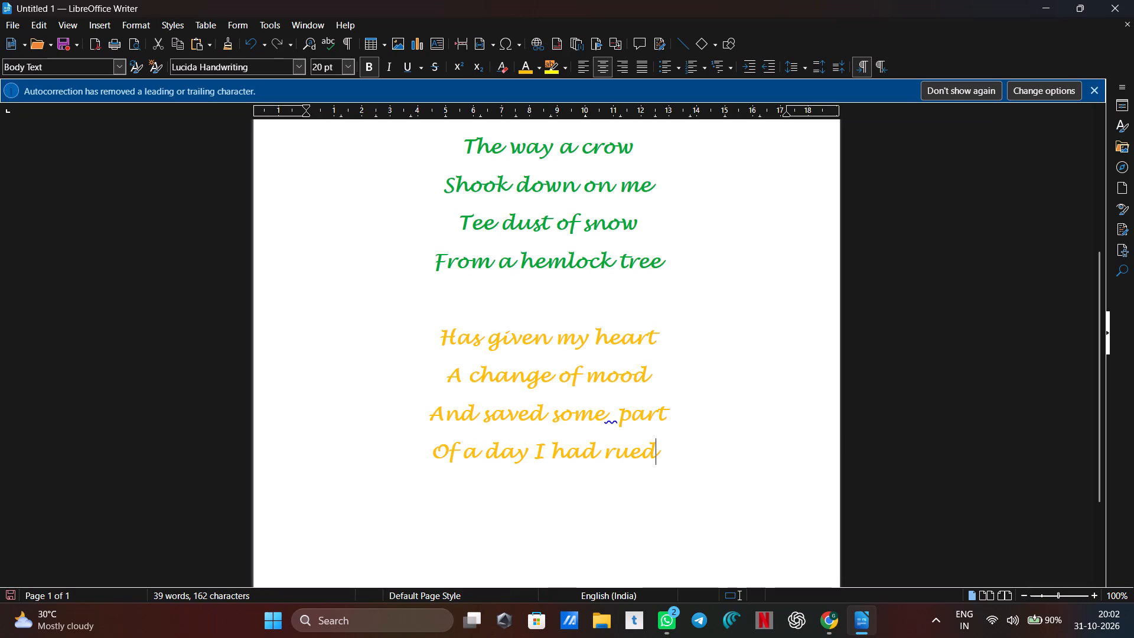
key("period")
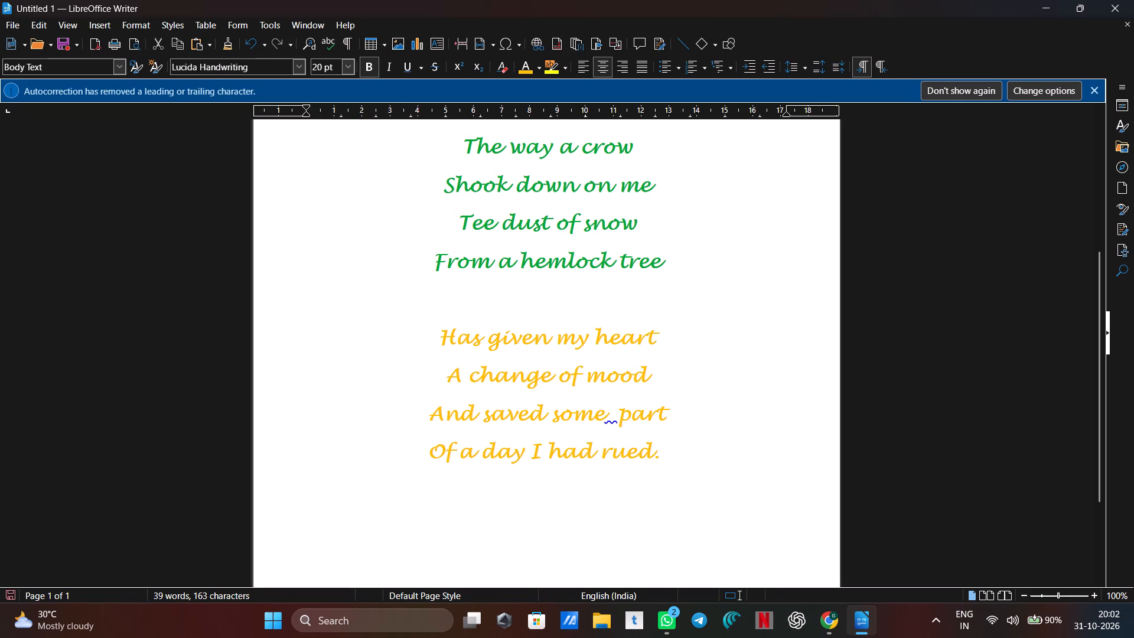
Remove the extra space between "some" and "part" in the second stanza's third line.
left_click(722, 345)
scroll(592, 380, "up", 2)
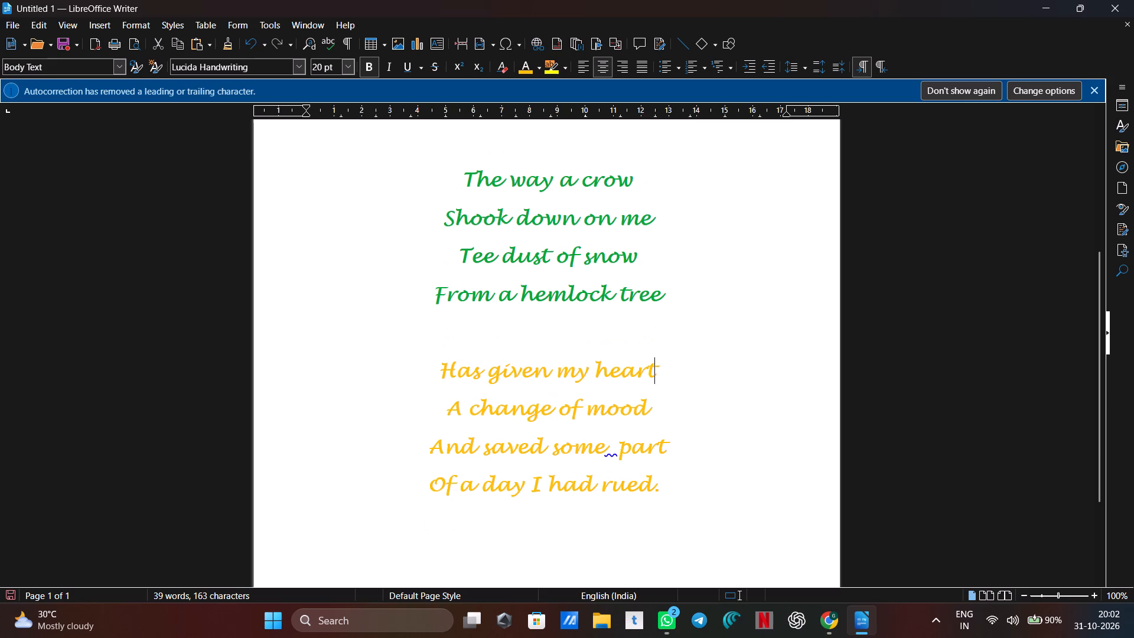
scroll(592, 380, "up", 1)
scroll(591, 379, "down", 1)
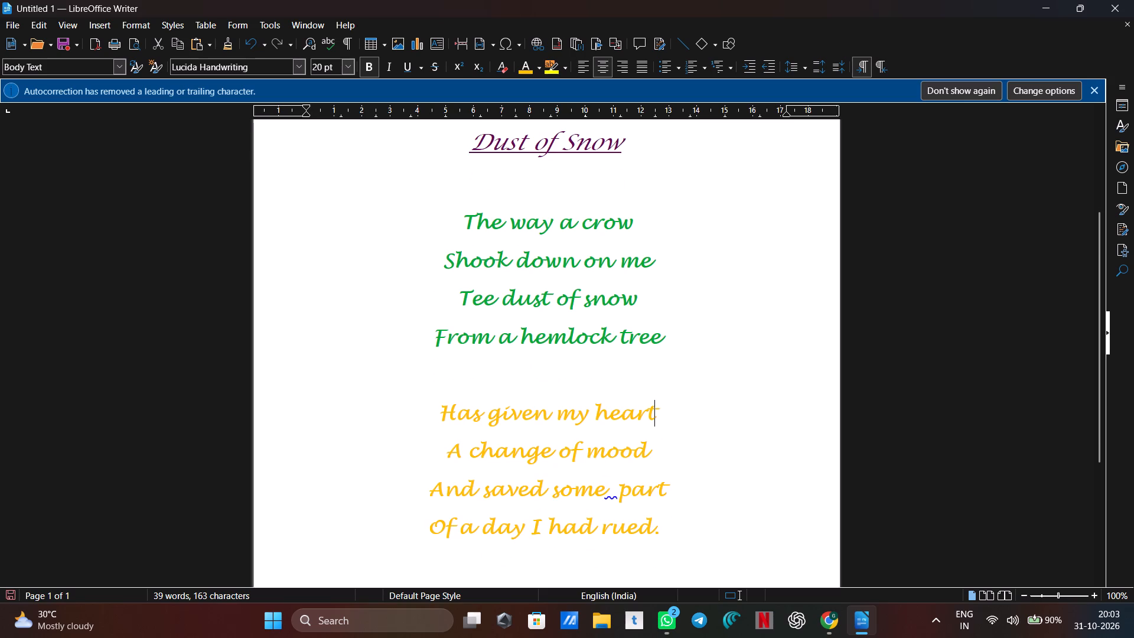
left_click(607, 488)
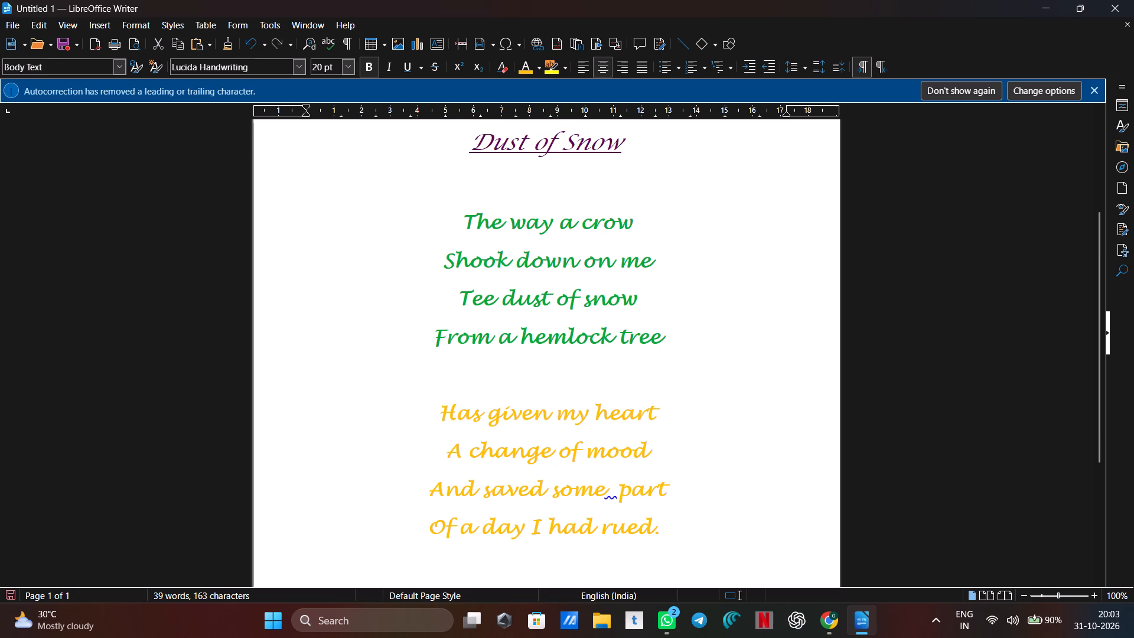
left_click(620, 489)
key("BackSpace")
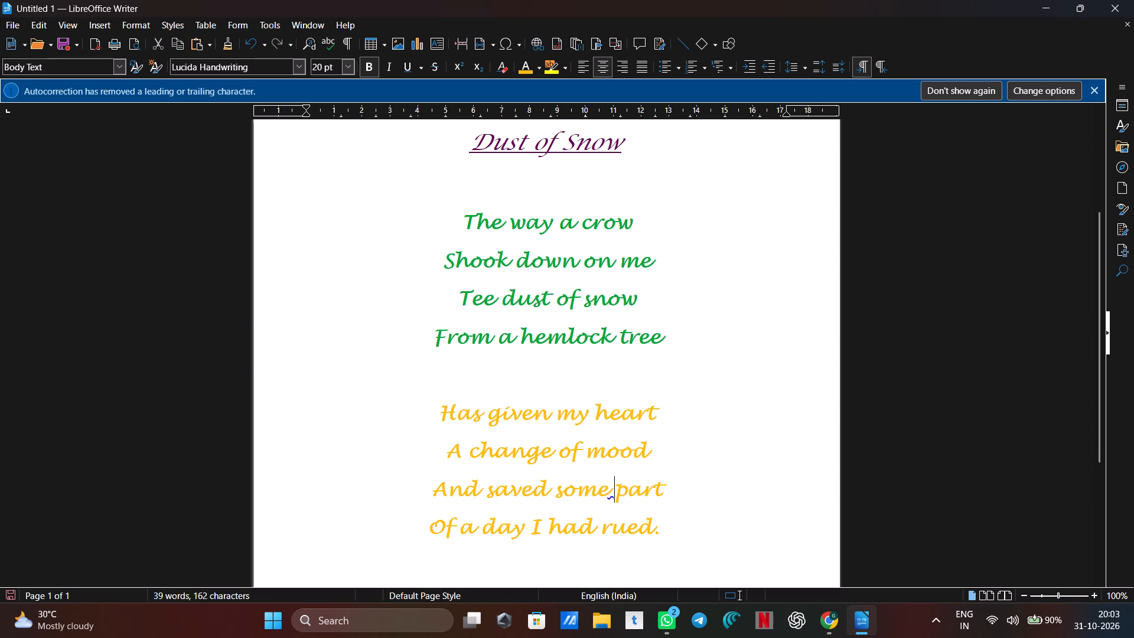
left_click_drag(693, 464, 689, 437)
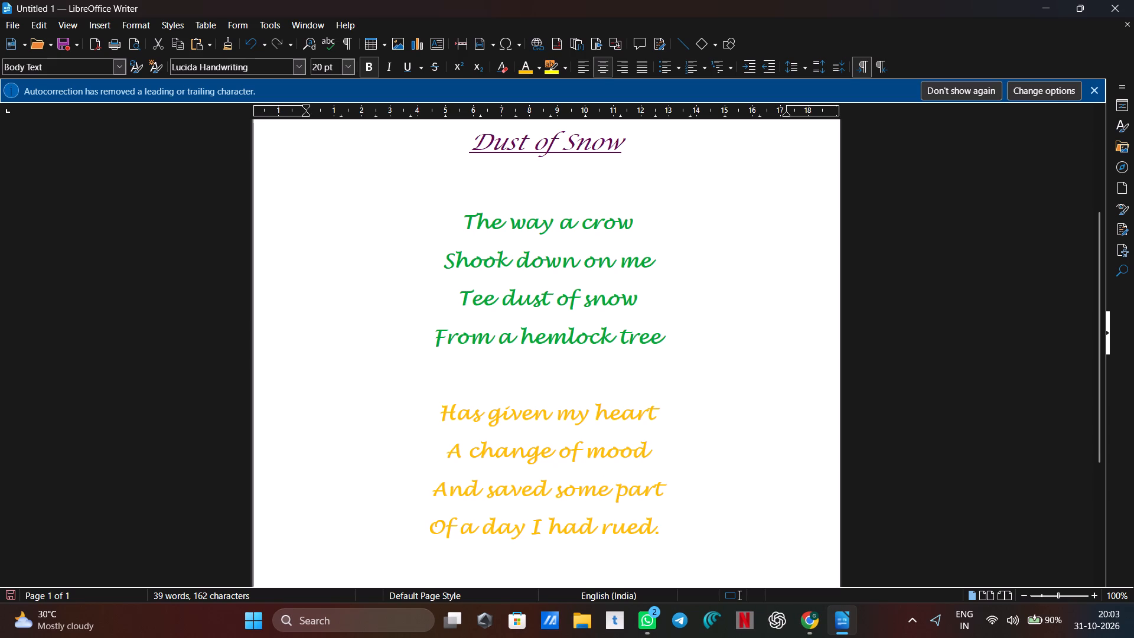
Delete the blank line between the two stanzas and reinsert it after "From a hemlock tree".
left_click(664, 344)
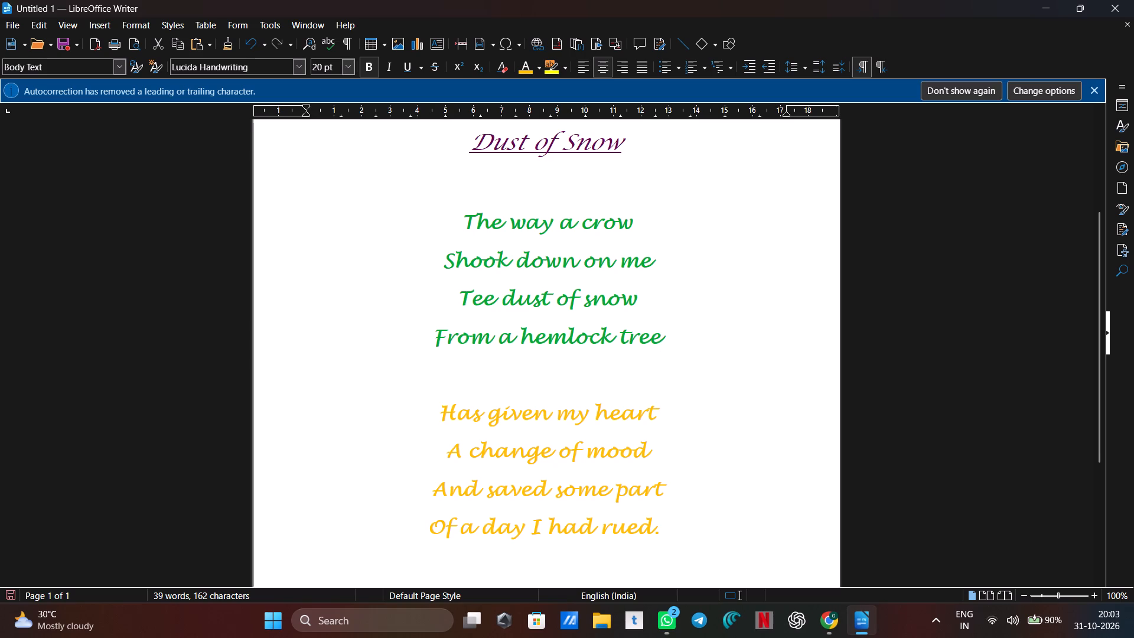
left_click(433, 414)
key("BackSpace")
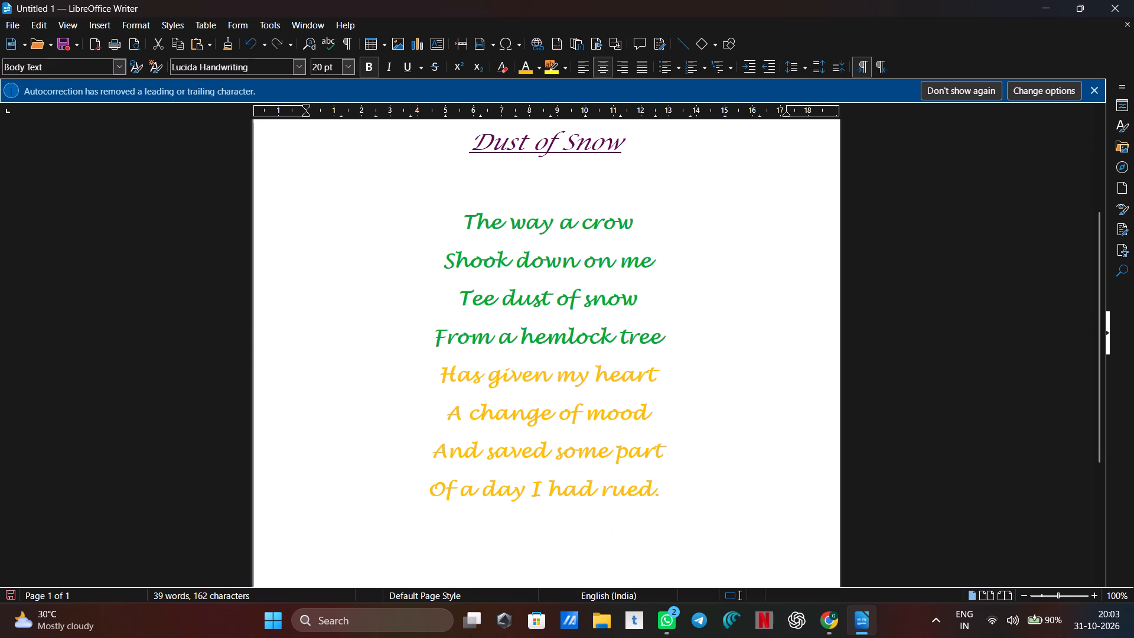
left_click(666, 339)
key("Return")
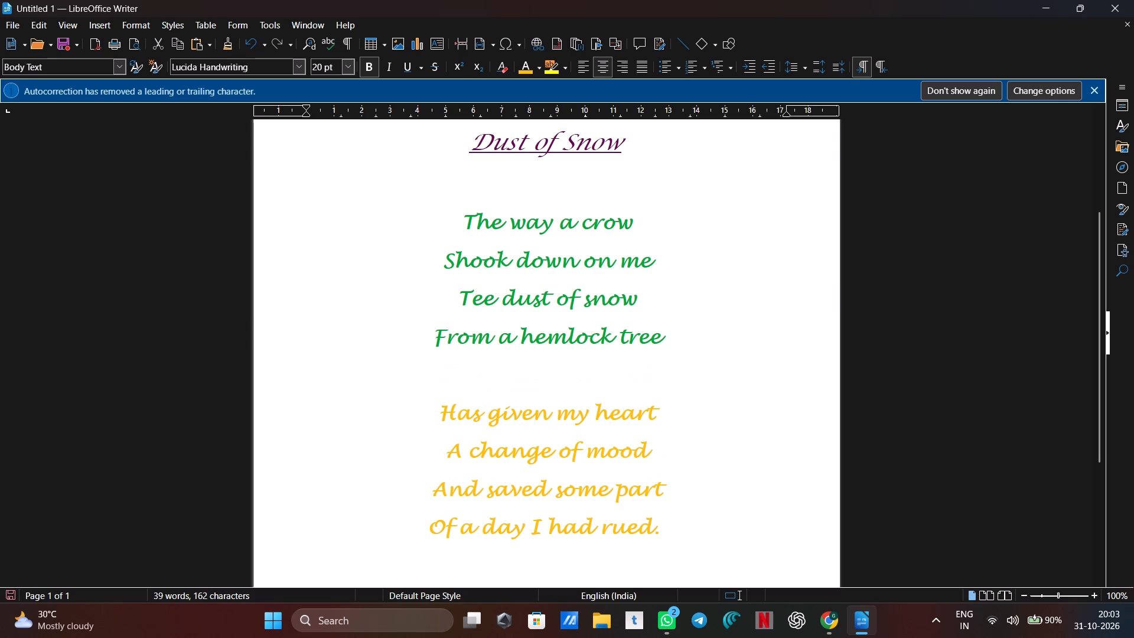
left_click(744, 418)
Replace the blank line between the two stanzas with a blank line at 16 pt font size.
left_click(671, 341)
left_click(442, 409)
key("BackSpace")
left_click(676, 337)
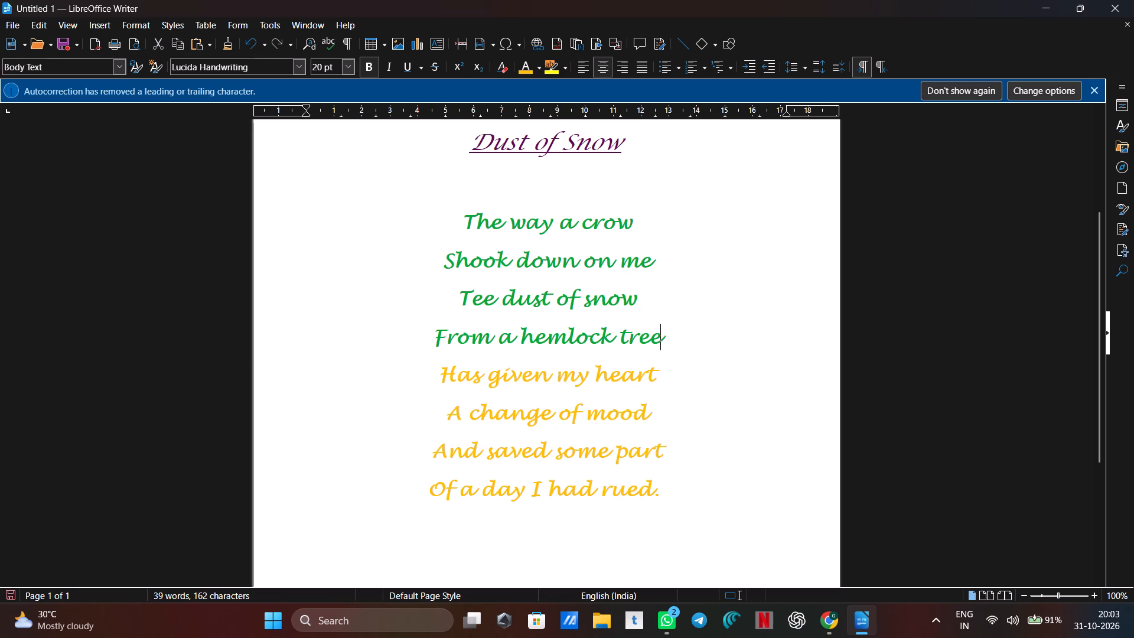
left_click(347, 66)
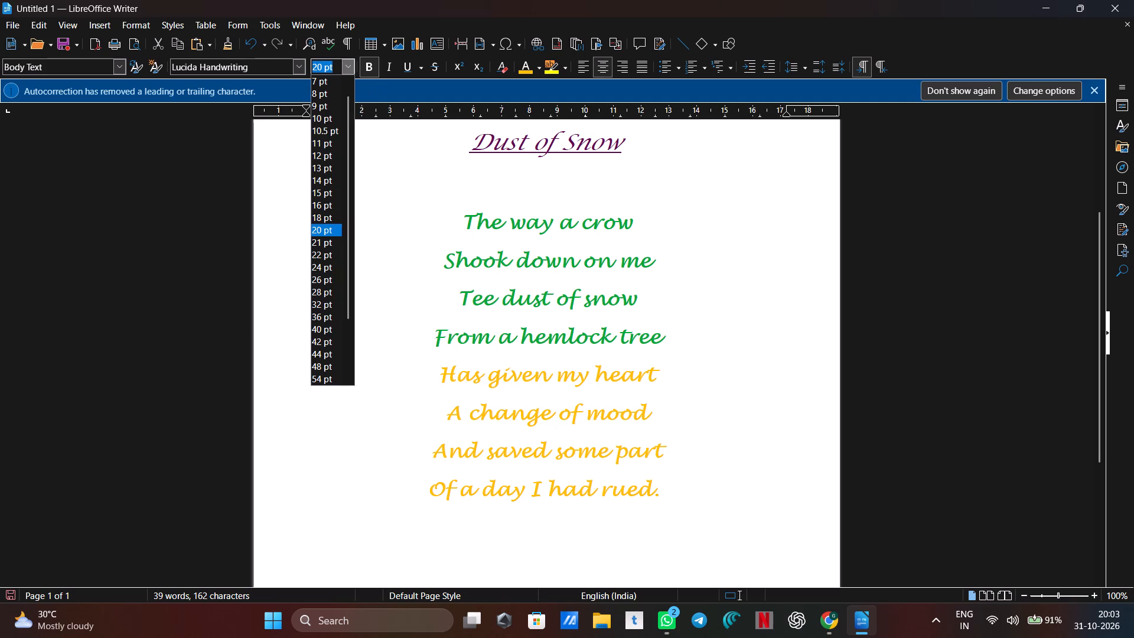
left_click(330, 206)
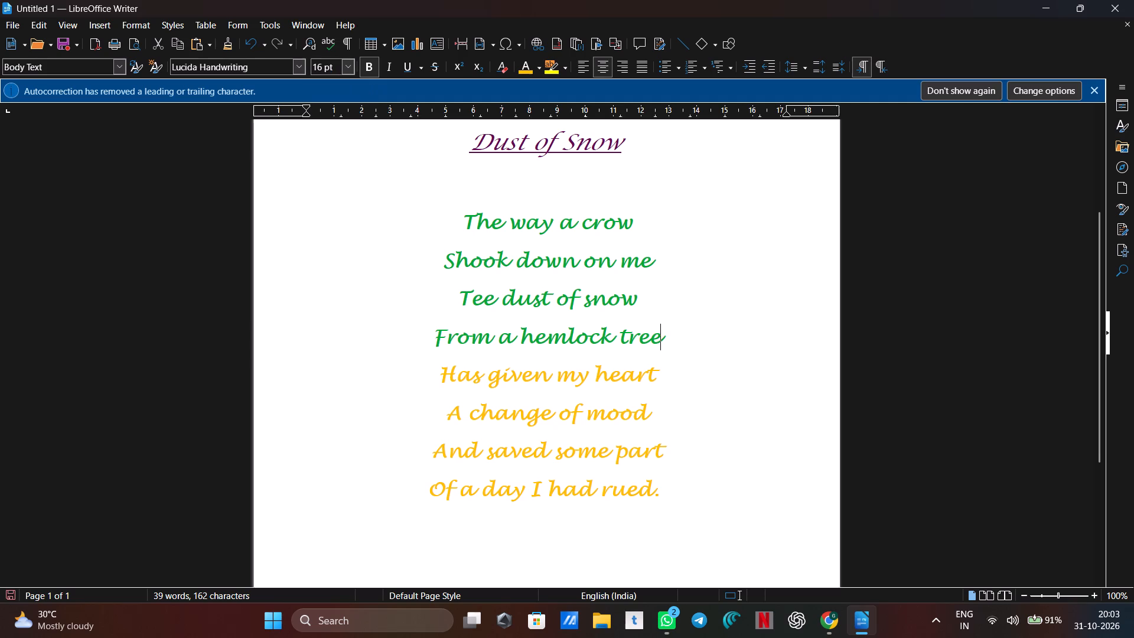
key("Return")
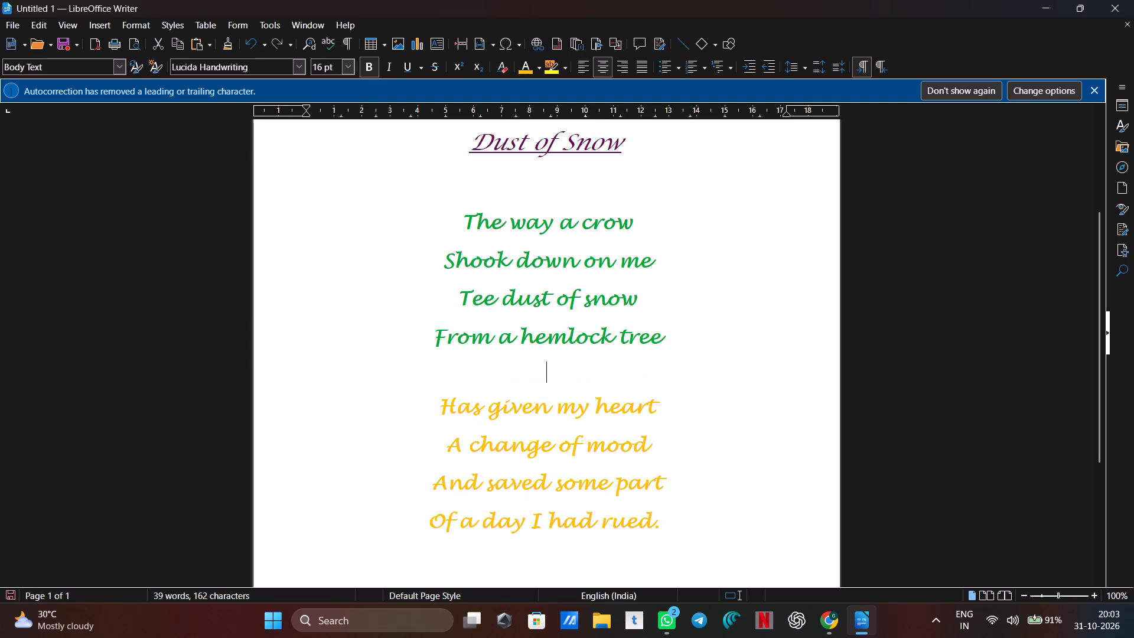
left_click(661, 346)
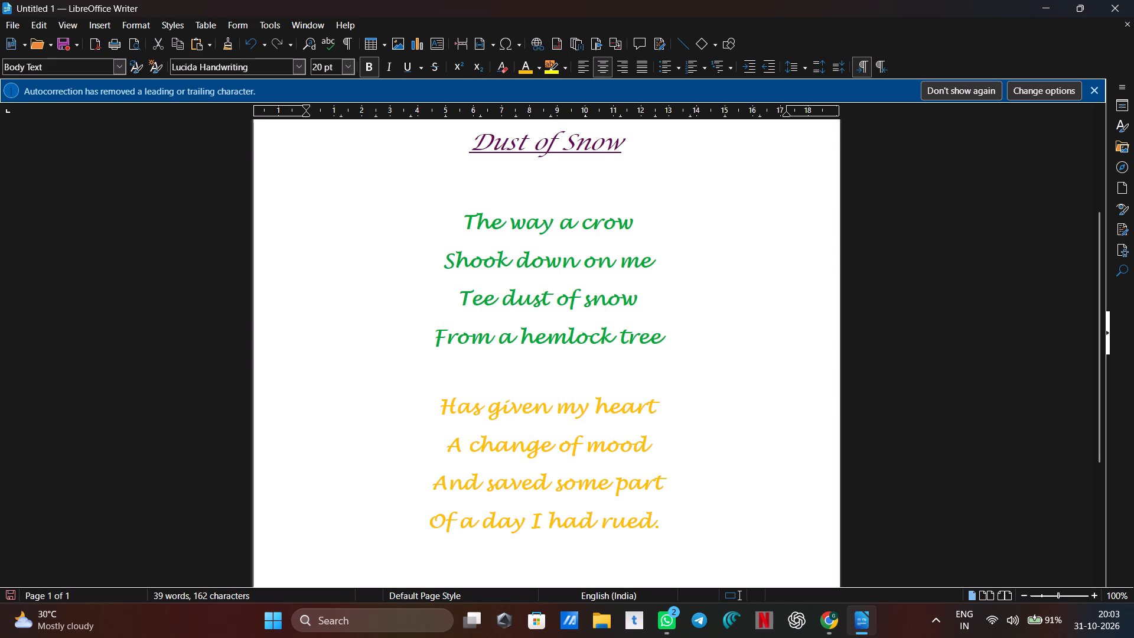
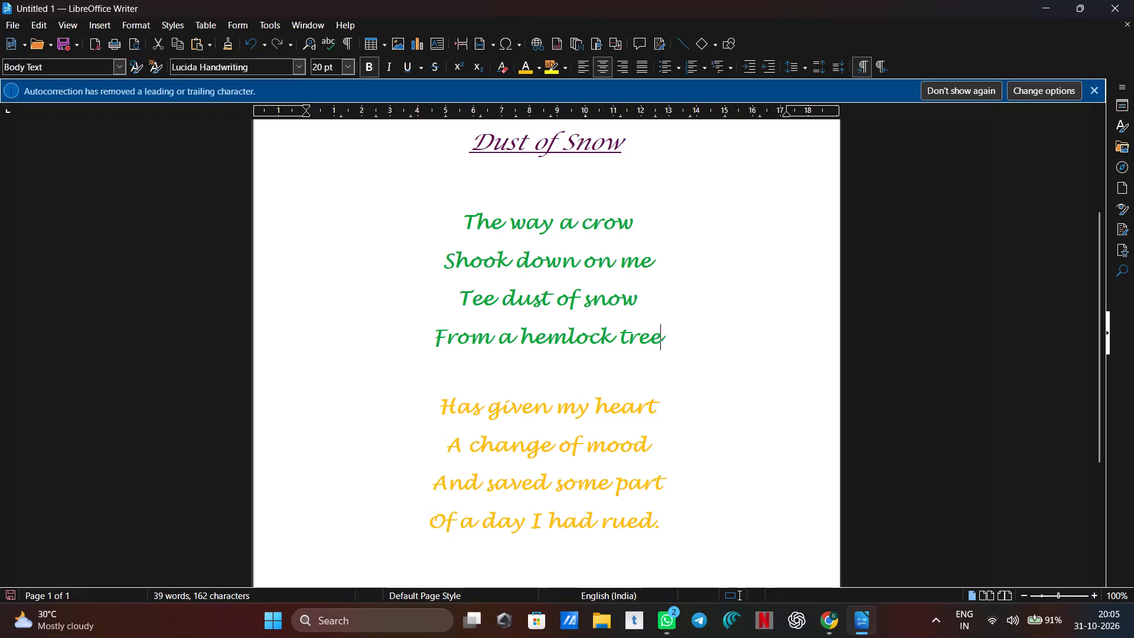
In the Default Page Style's border settings, put a border line on all four sides of the page.
left_click(120, 18)
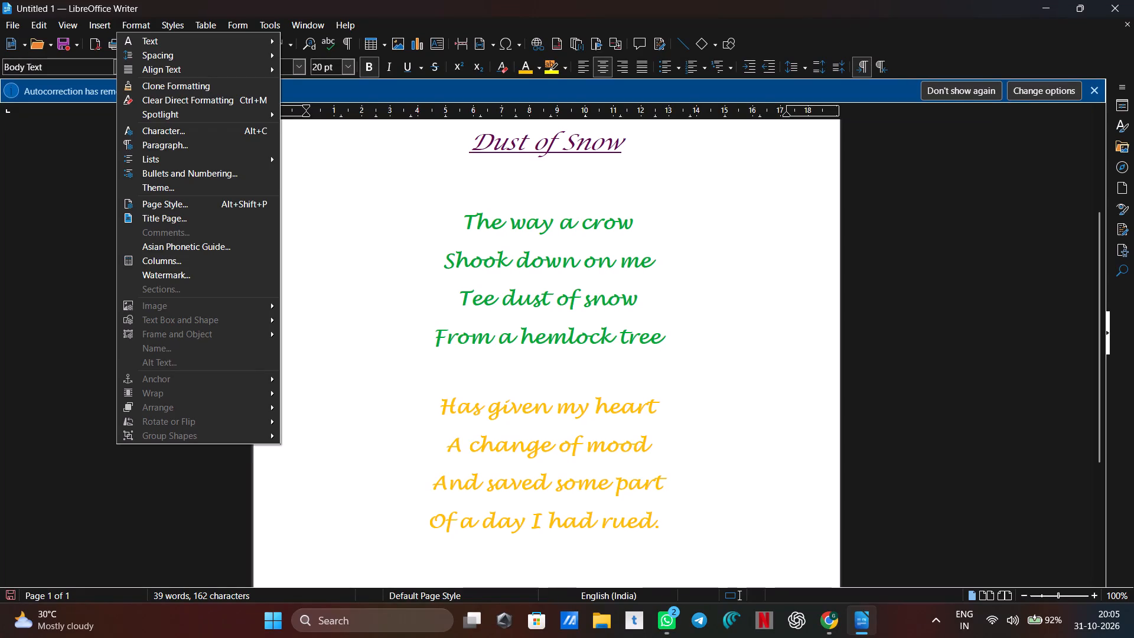
left_click(190, 206)
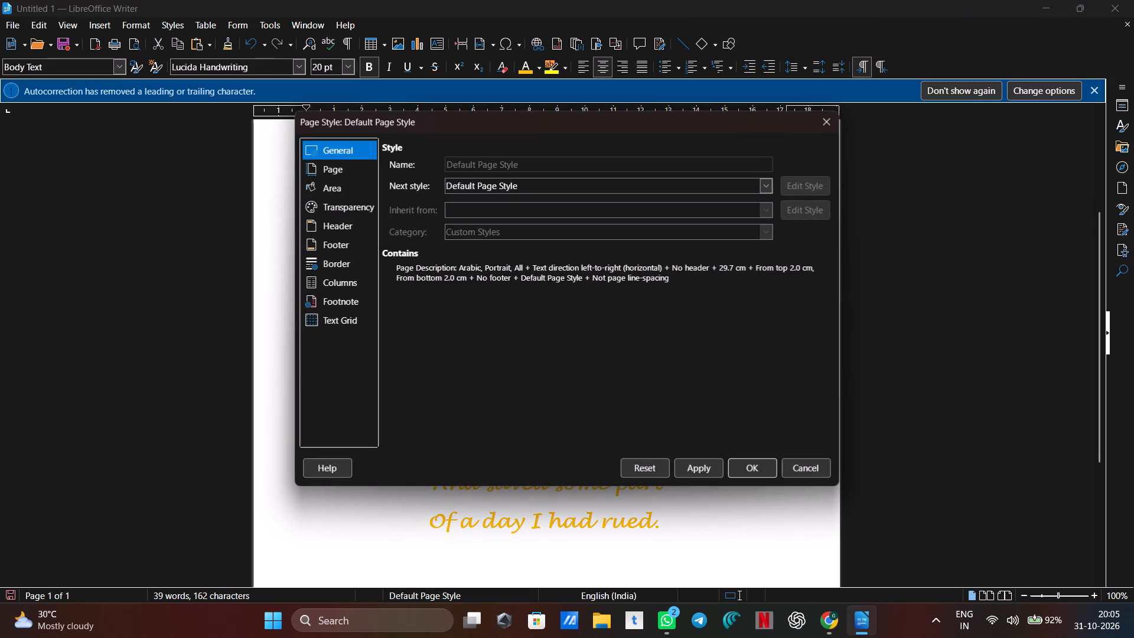
left_click(338, 270)
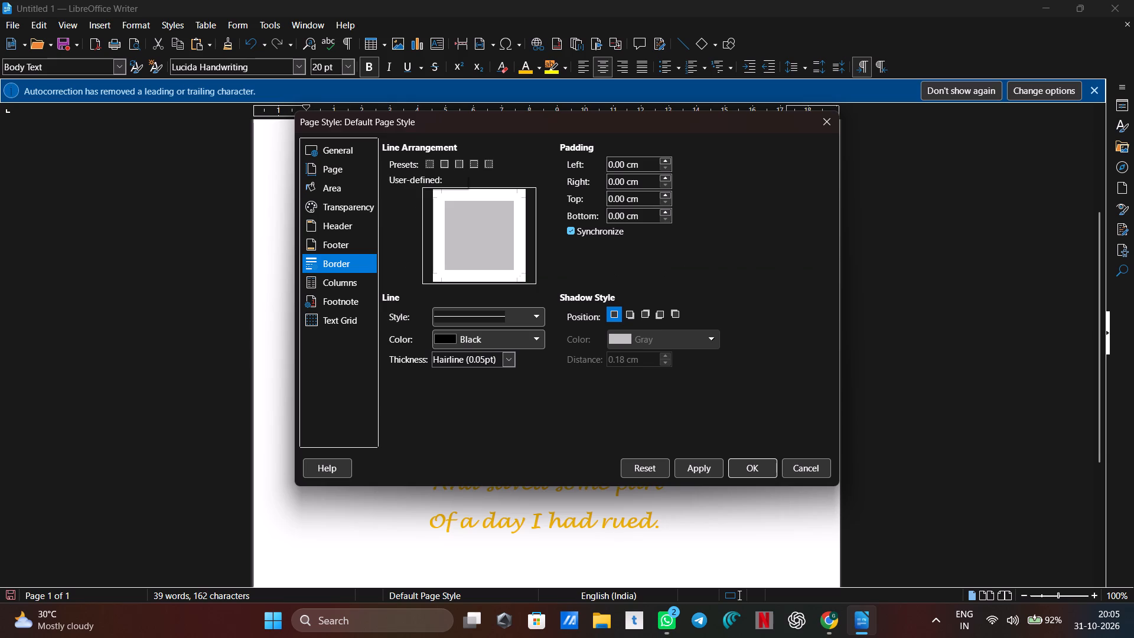
left_click(426, 141)
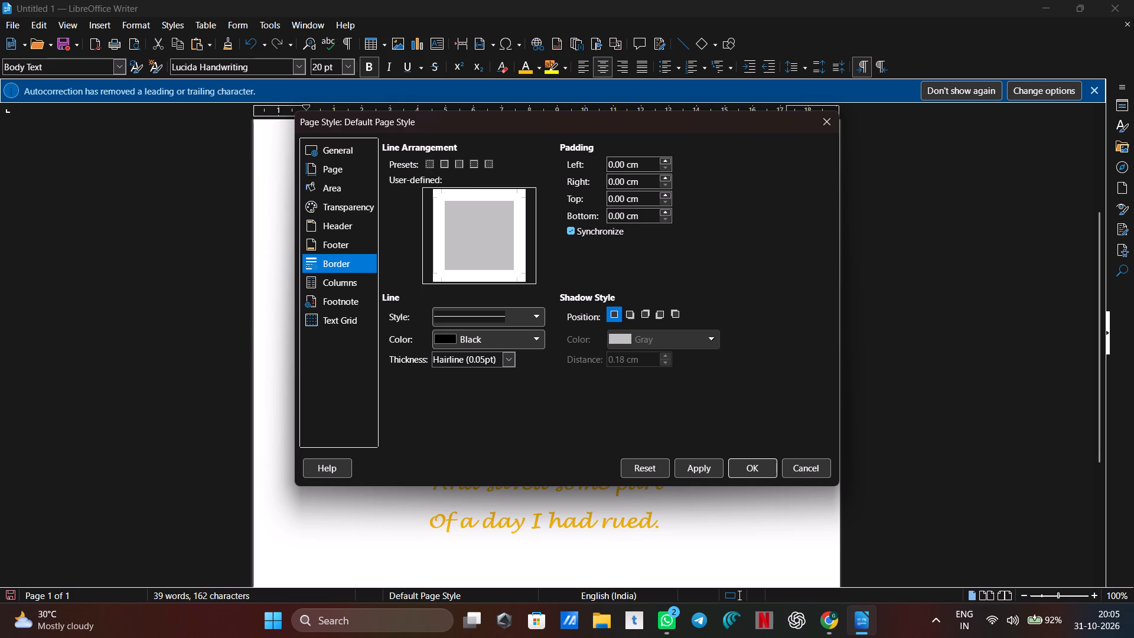
left_click_drag(425, 155, 433, 163)
left_click(433, 163)
left_click(441, 164)
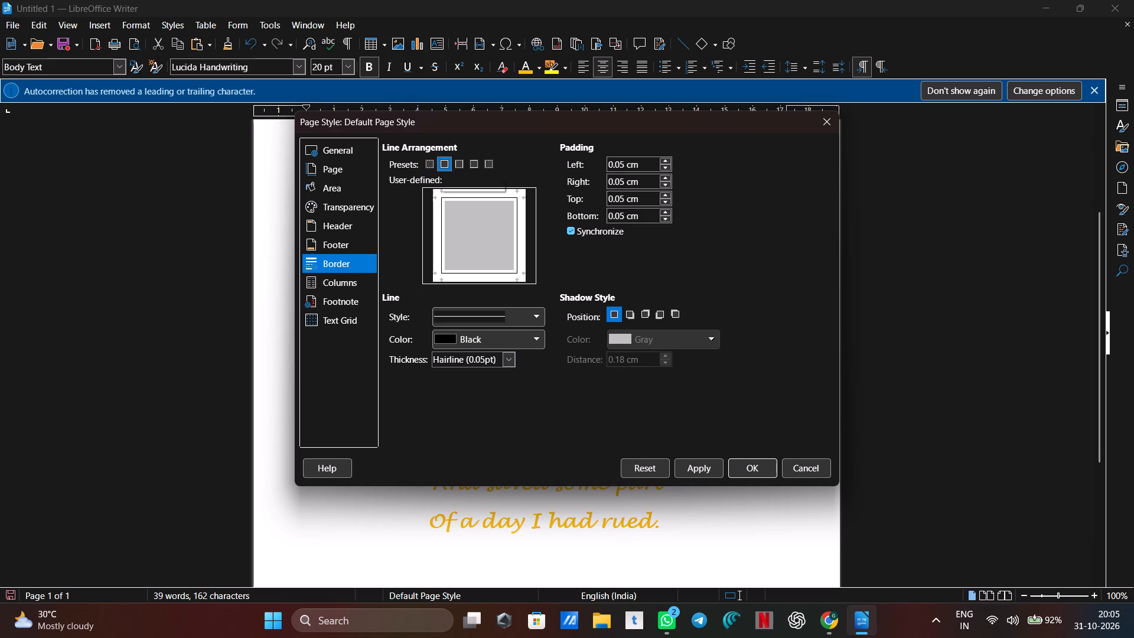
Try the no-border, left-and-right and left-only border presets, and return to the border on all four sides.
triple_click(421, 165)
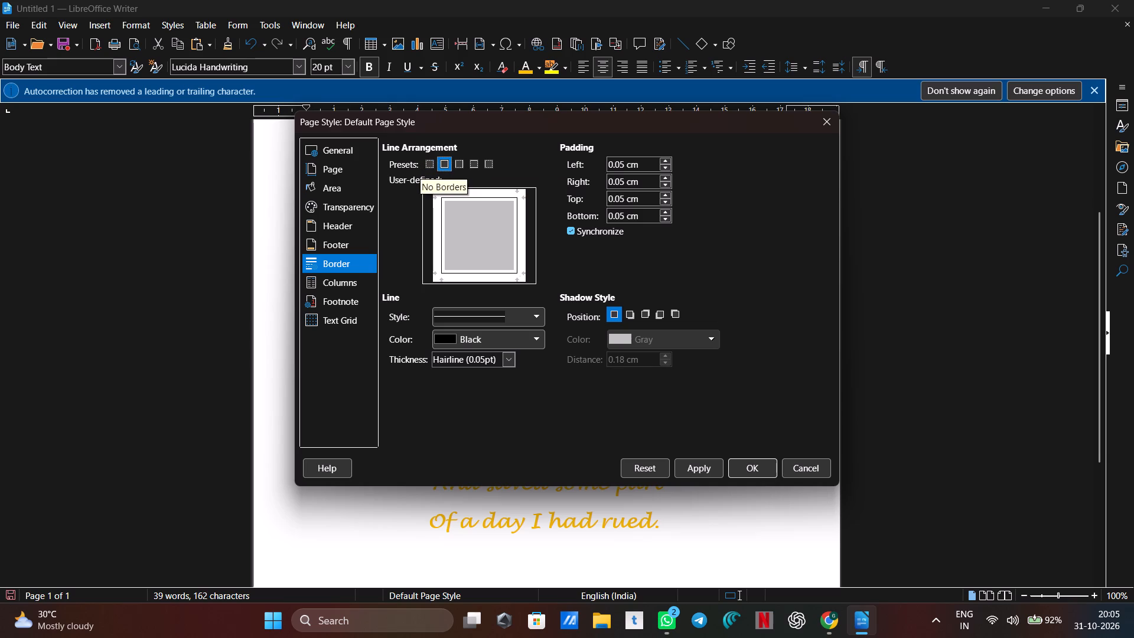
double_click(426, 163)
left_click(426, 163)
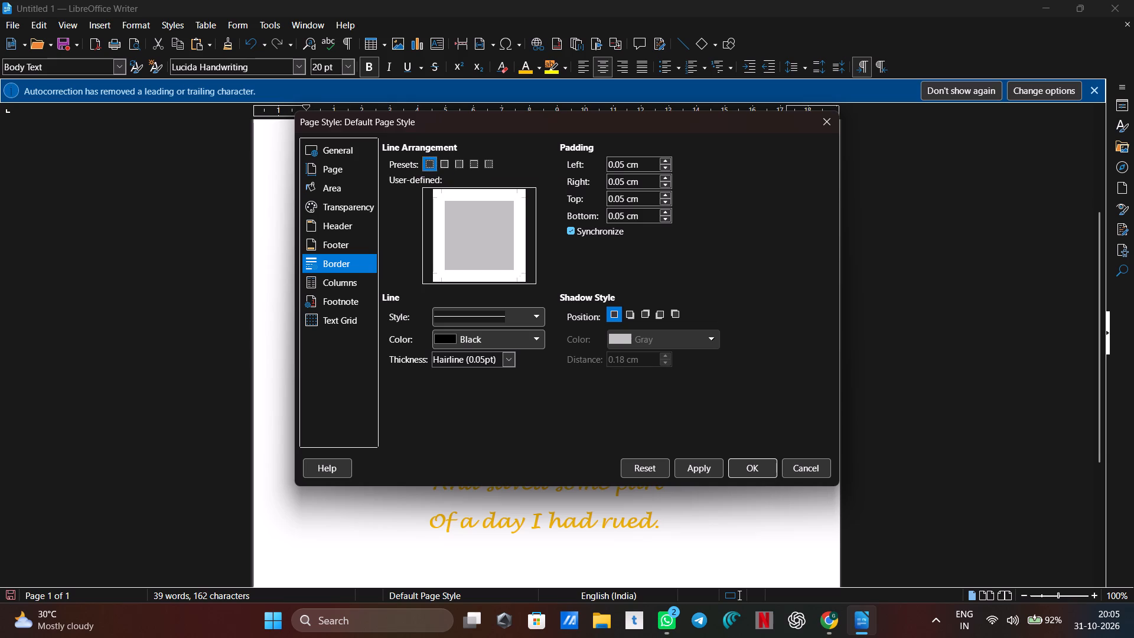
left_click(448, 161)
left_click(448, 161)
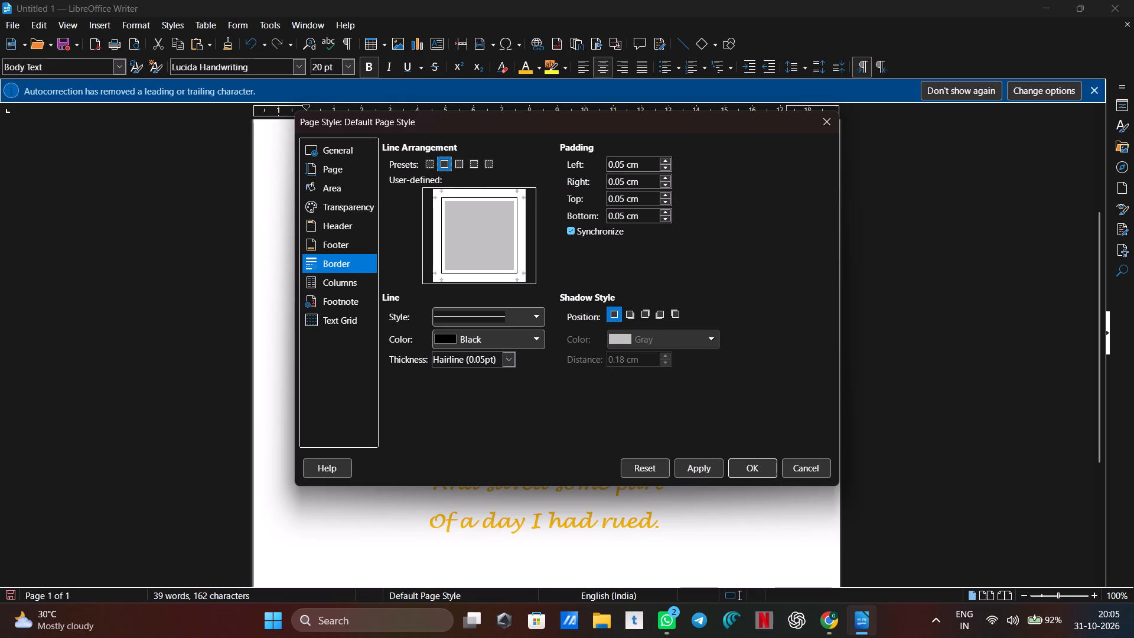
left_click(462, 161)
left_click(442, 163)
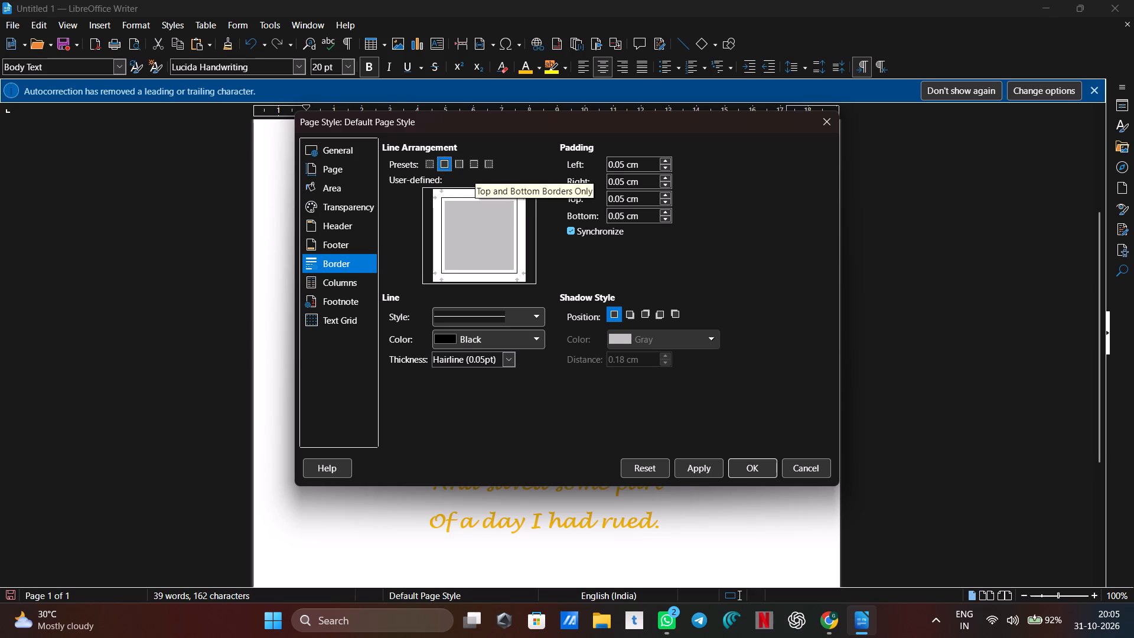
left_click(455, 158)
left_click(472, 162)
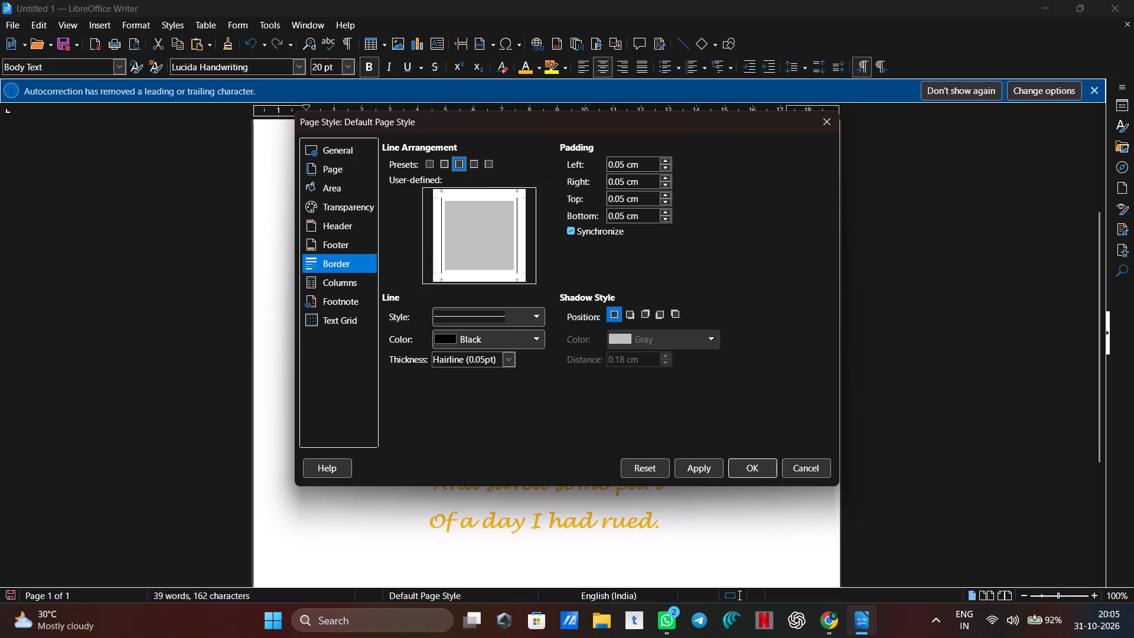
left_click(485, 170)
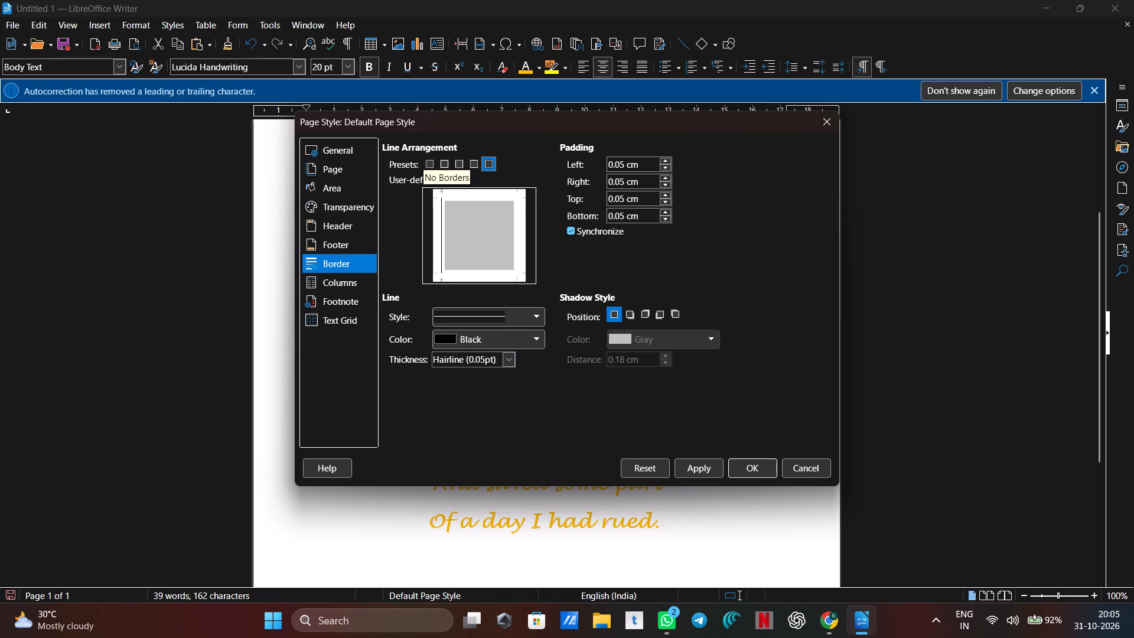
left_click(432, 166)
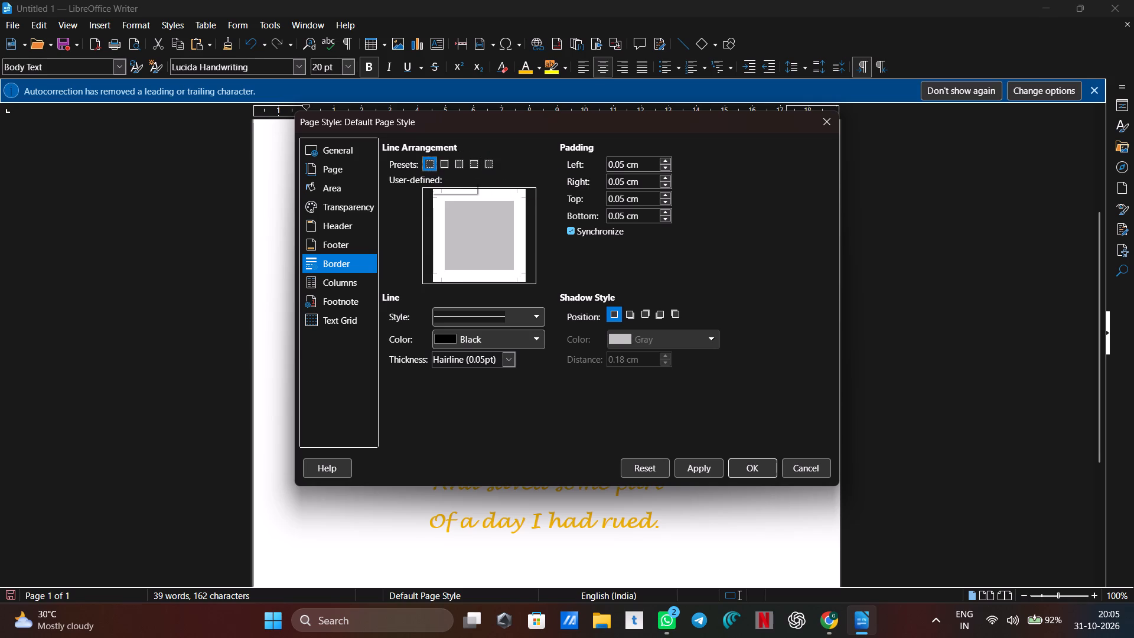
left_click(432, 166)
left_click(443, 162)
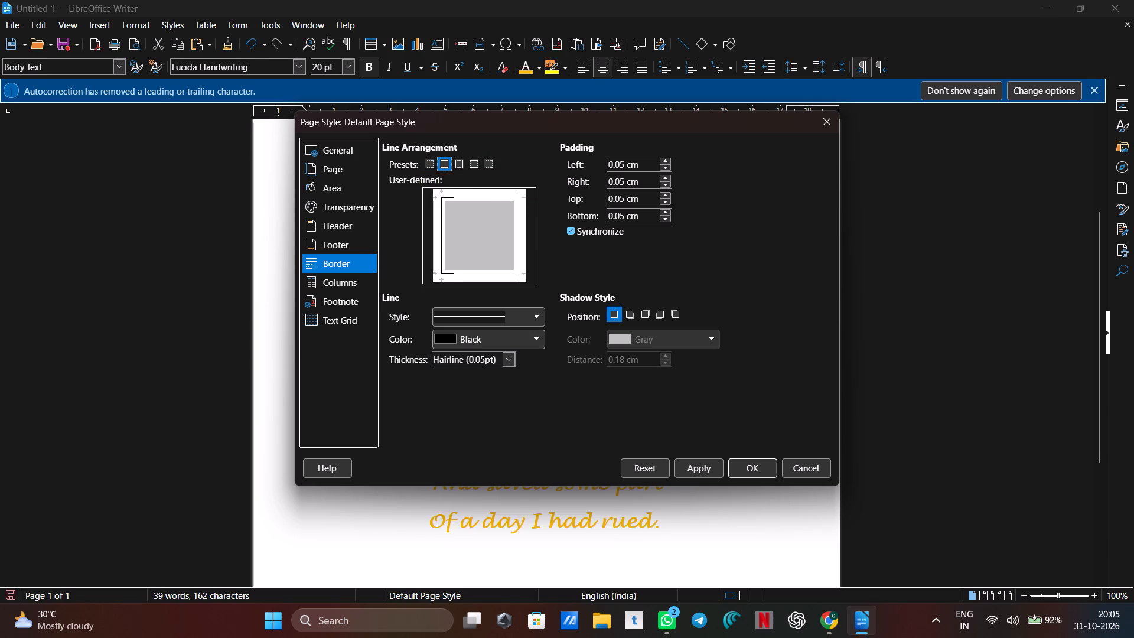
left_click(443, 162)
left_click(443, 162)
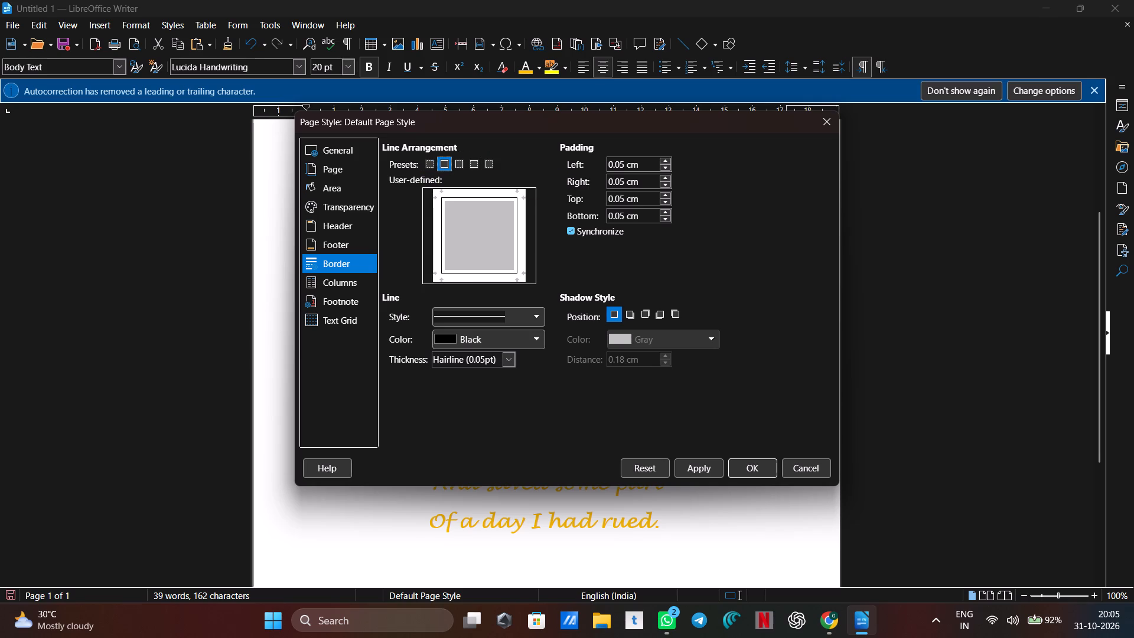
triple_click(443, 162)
Set the page border's line style to Double Thin.
left_click(538, 316)
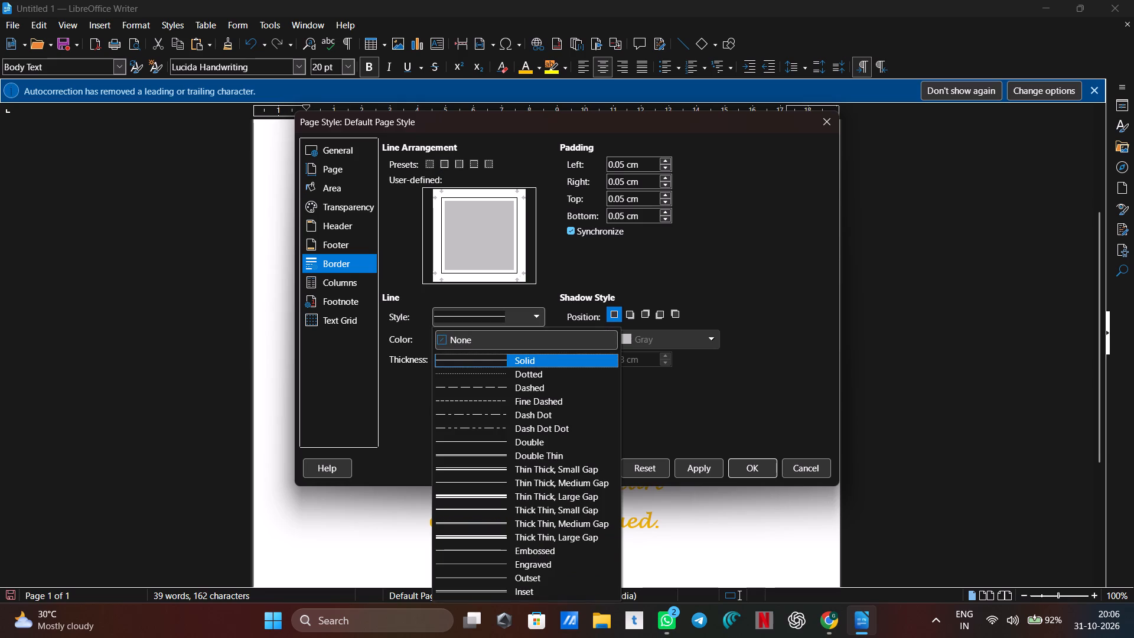
left_click(537, 455)
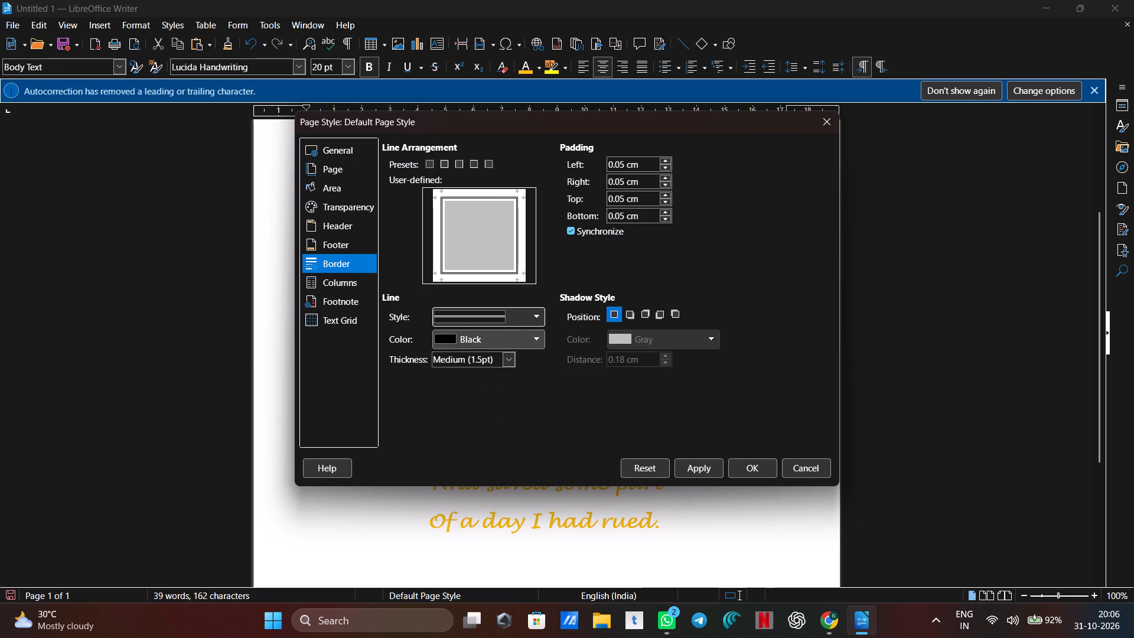
Give the page border the custom bright pink colour #F709D2.
left_click(537, 334)
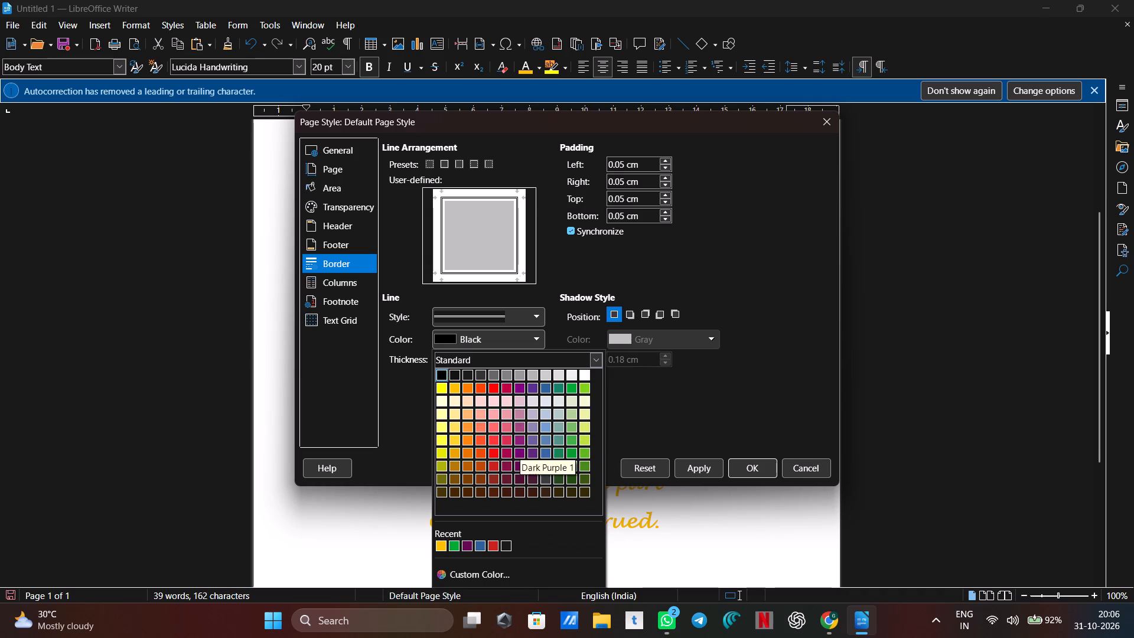
left_click(464, 569)
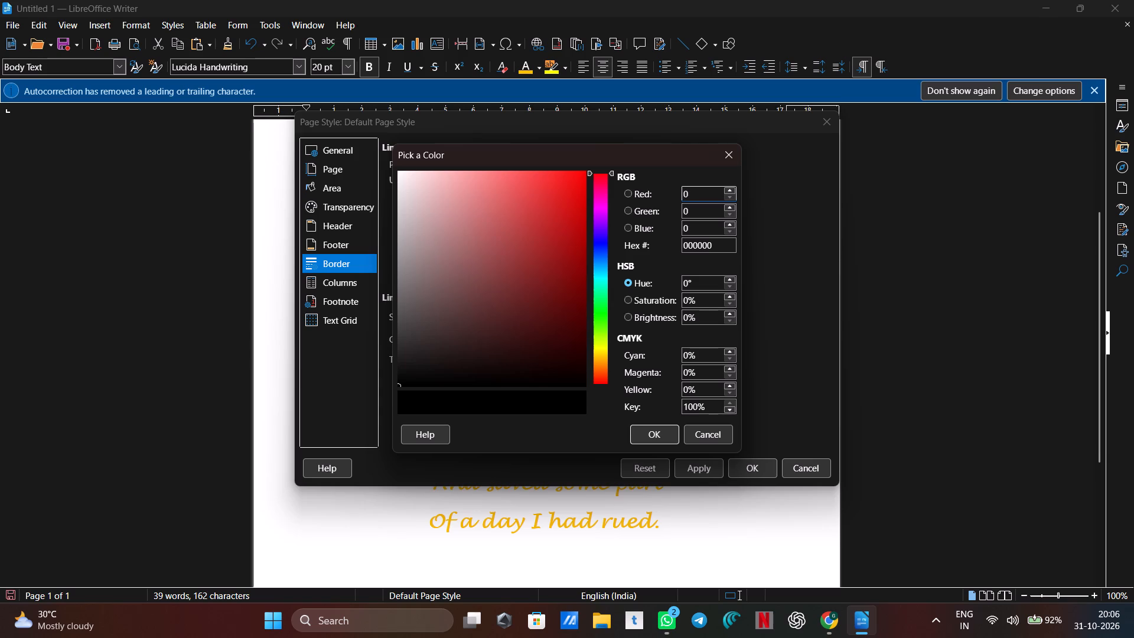
scroll(580, 144, "up", 1, "ctrl")
left_click_drag(610, 168, 608, 192)
left_click_drag(608, 192, 608, 193)
left_click_drag(589, 171, 595, 178)
left_click(599, 219)
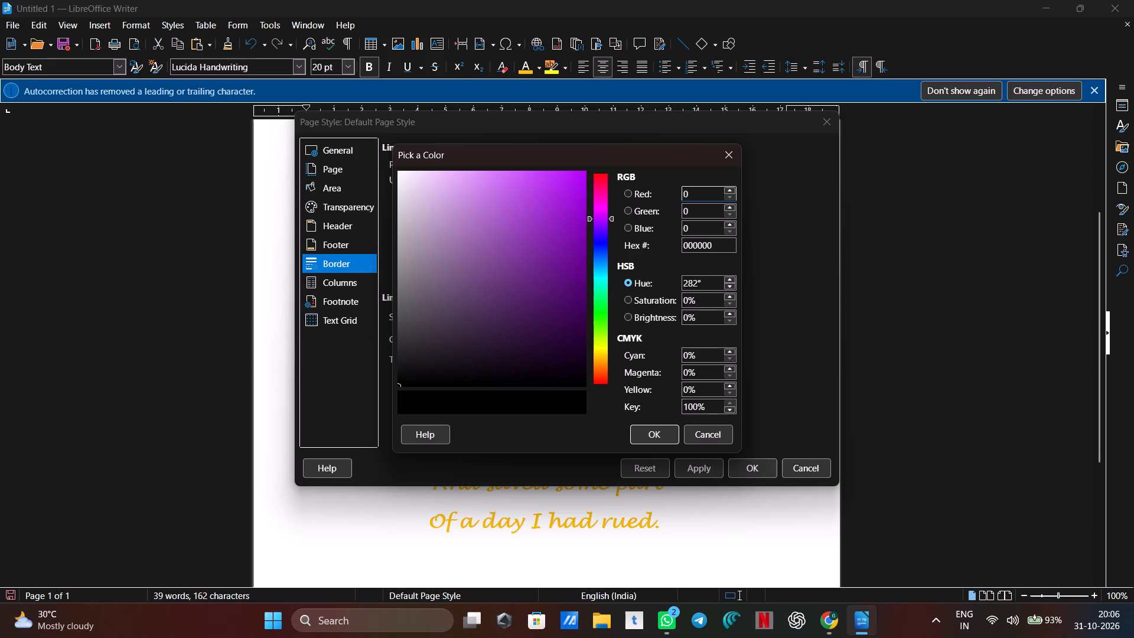
left_click(601, 199)
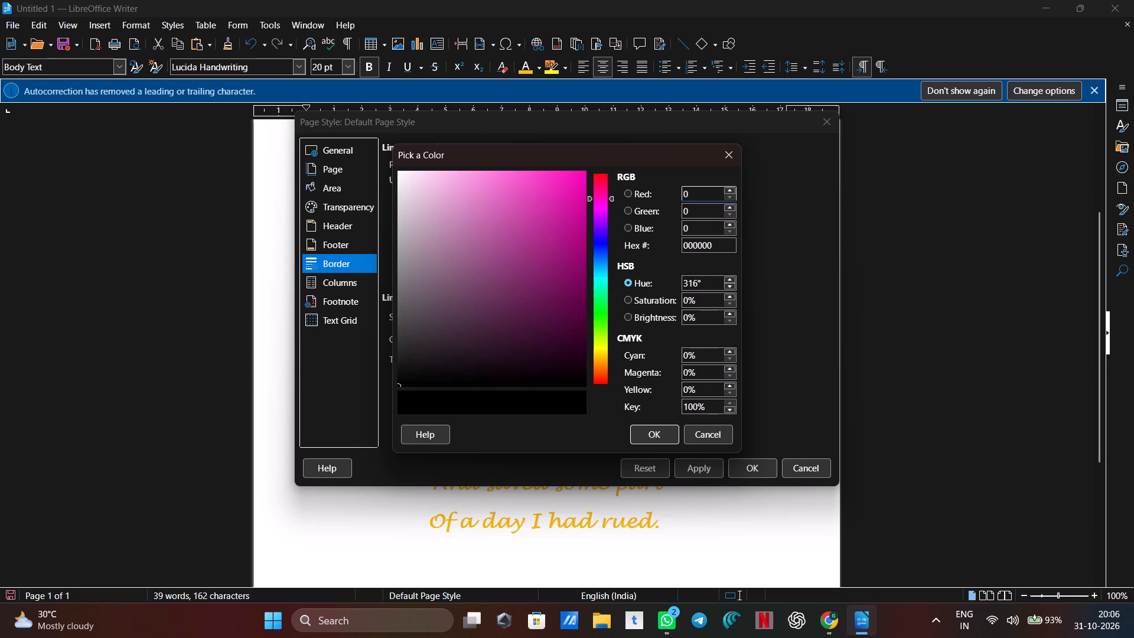
left_click(602, 201)
left_click(601, 206)
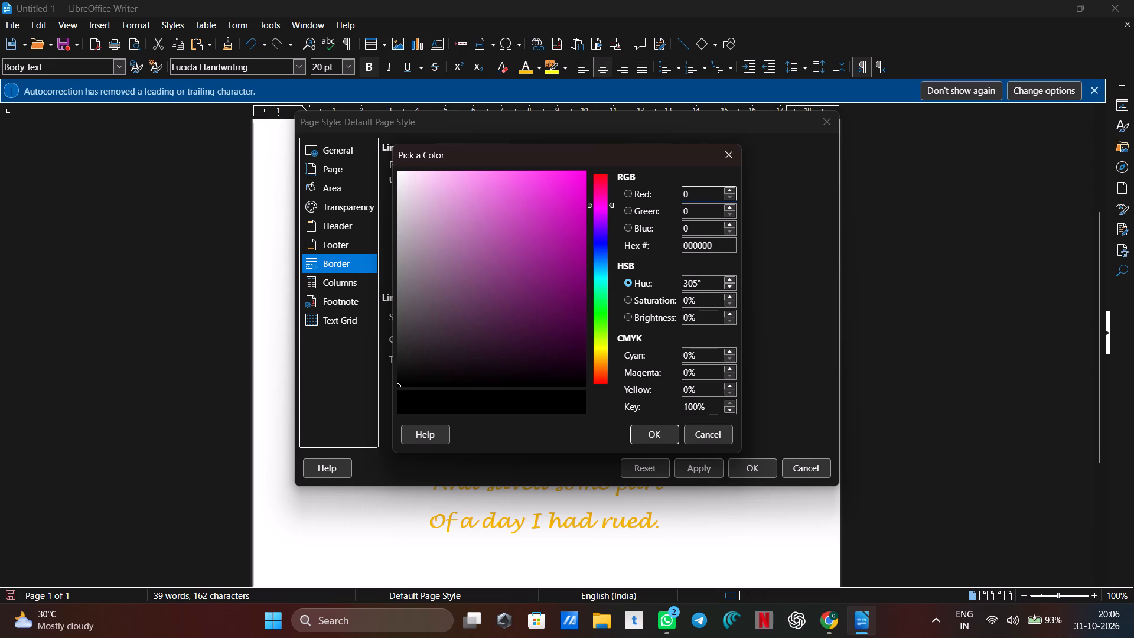
left_click(600, 203)
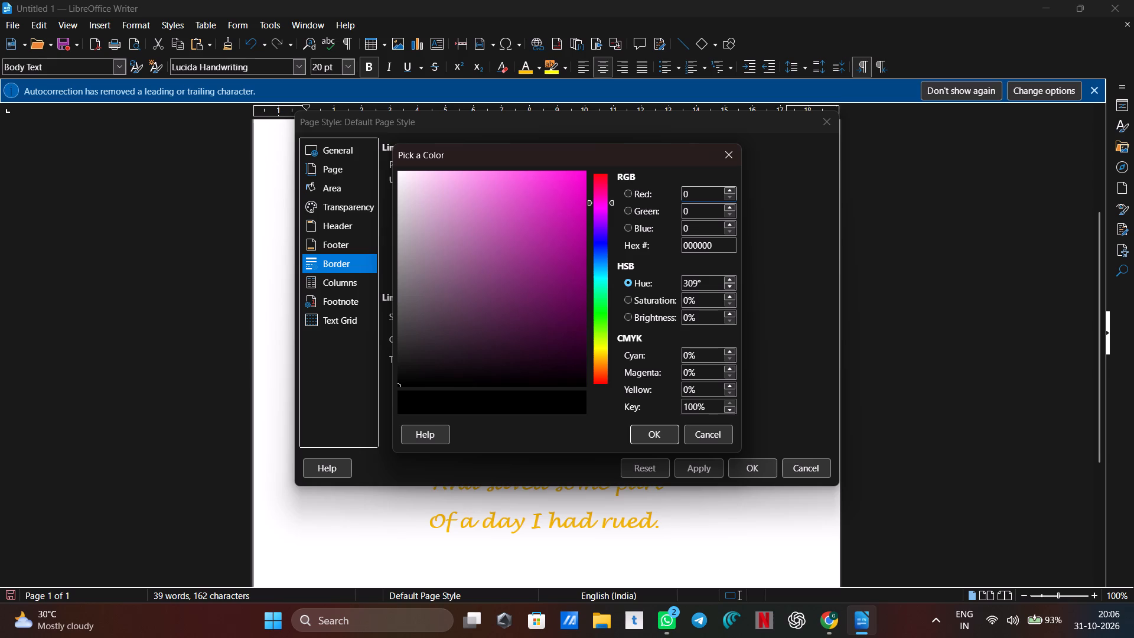
left_click(564, 180)
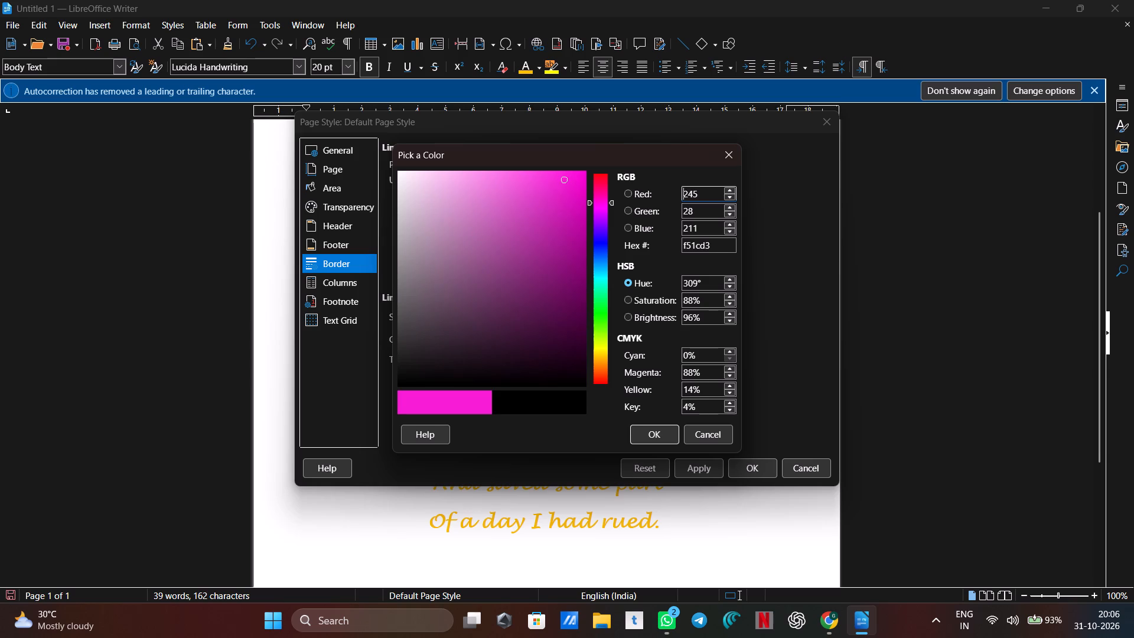
left_click(563, 201)
left_click(575, 185)
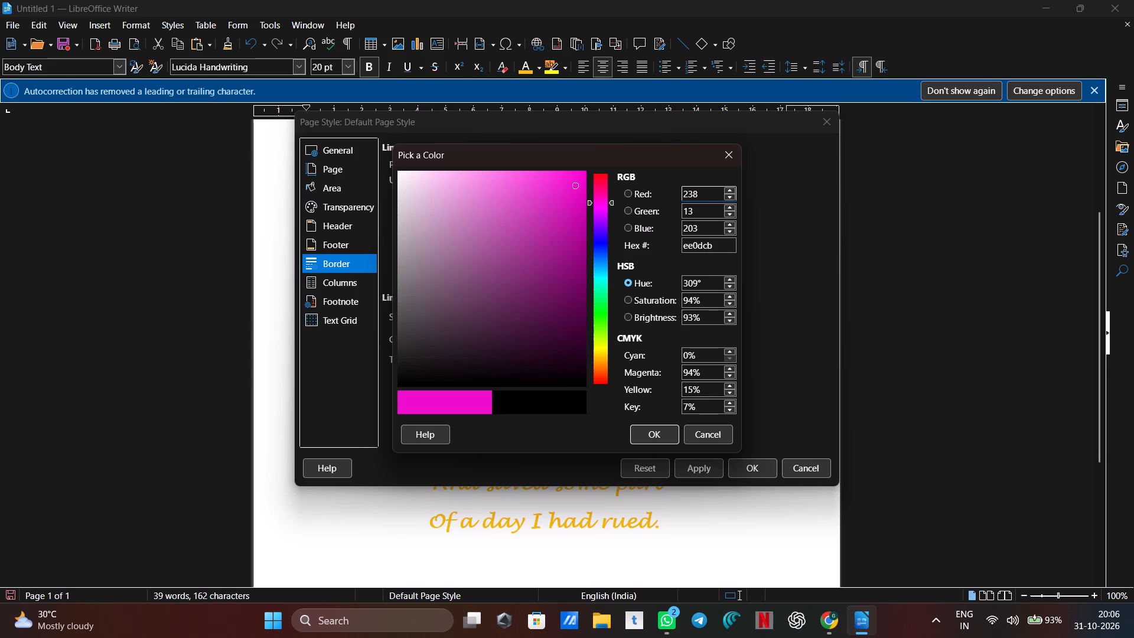
left_click(579, 177)
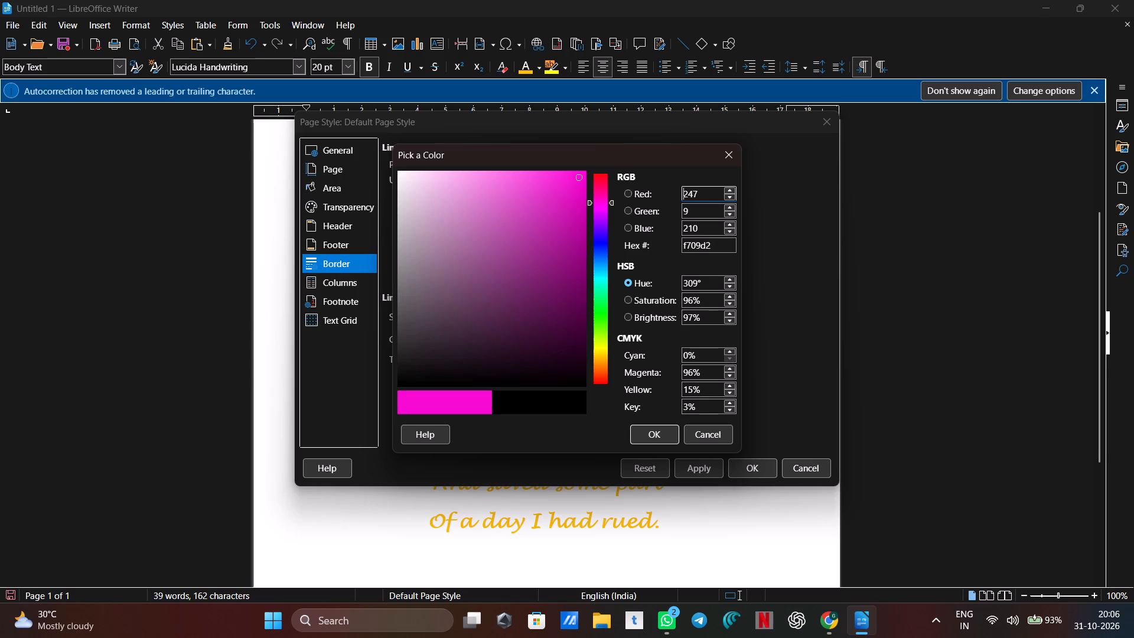
left_click(659, 433)
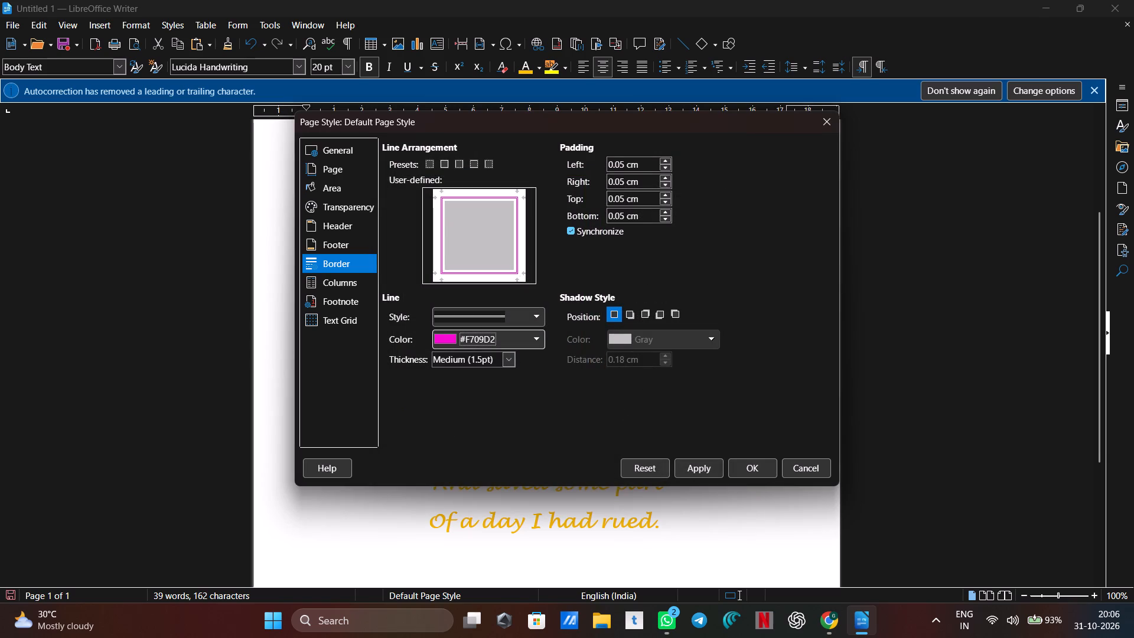
Set the page border's thickness to Thick (2.25pt) and apply it to the page.
left_click(506, 359)
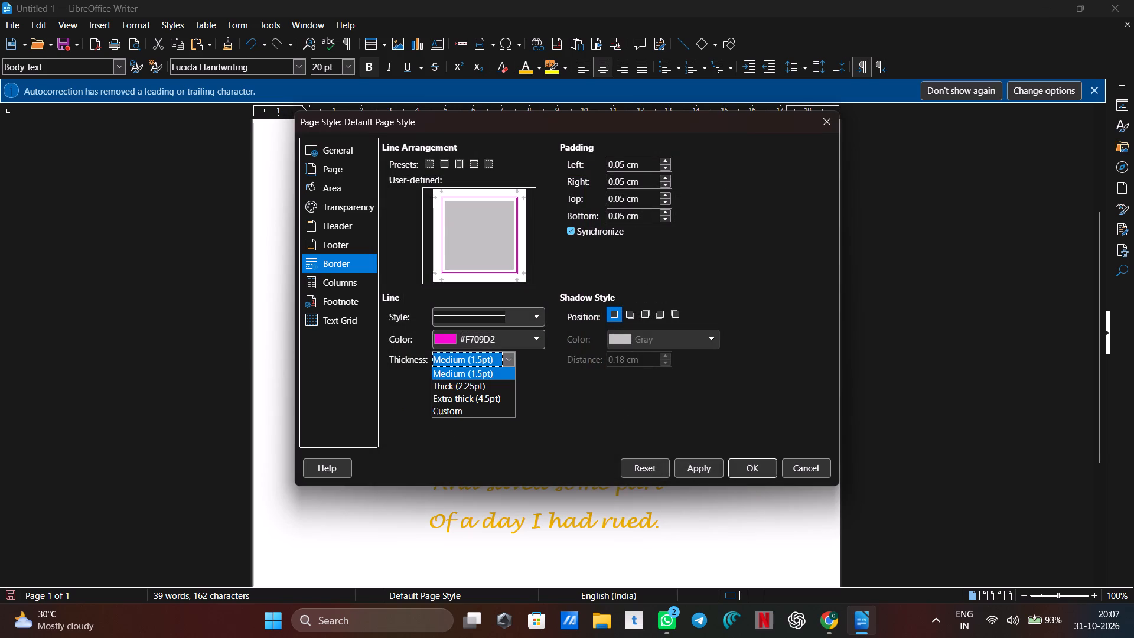
left_click(498, 385)
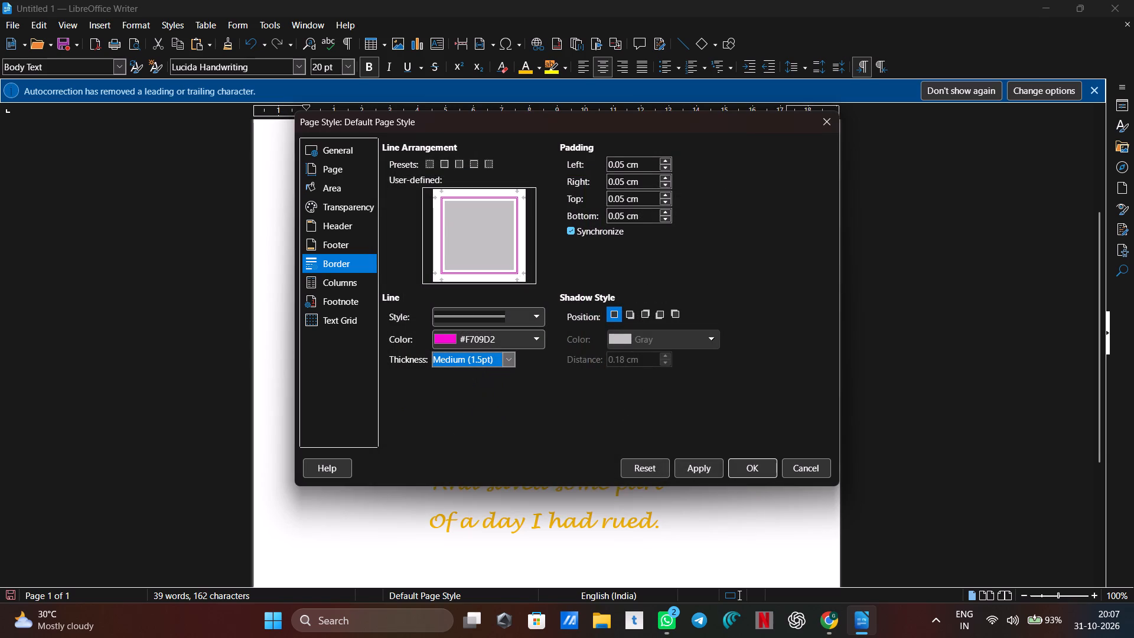
left_click(689, 461)
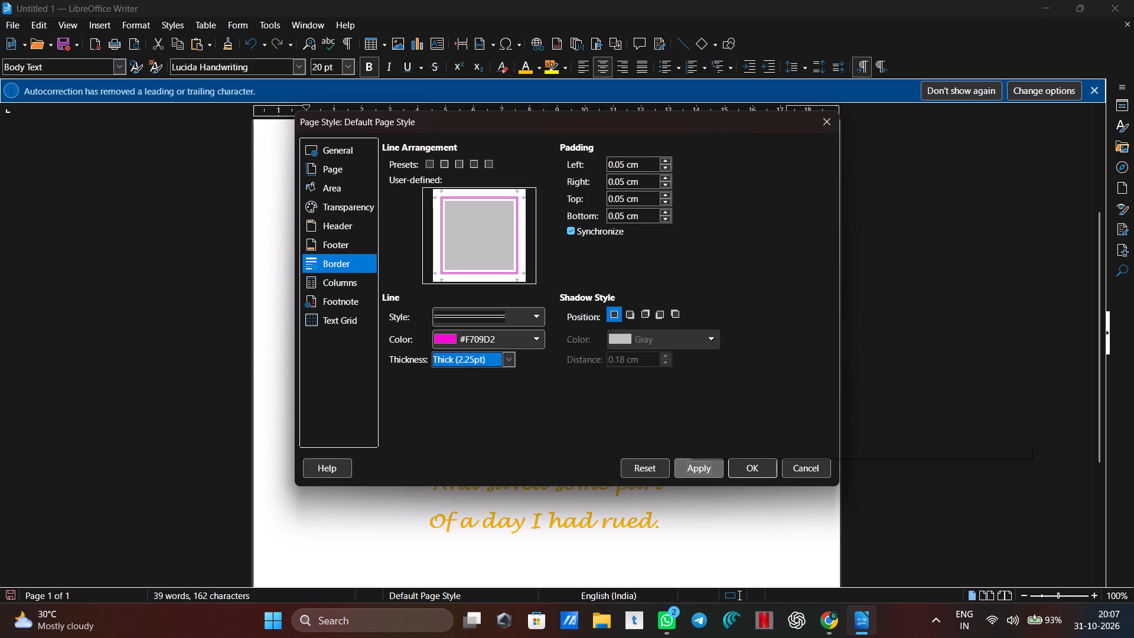
Switch the page border's thickness to Custom at 2.25 pt and apply it.
left_click(506, 360)
left_click(491, 404)
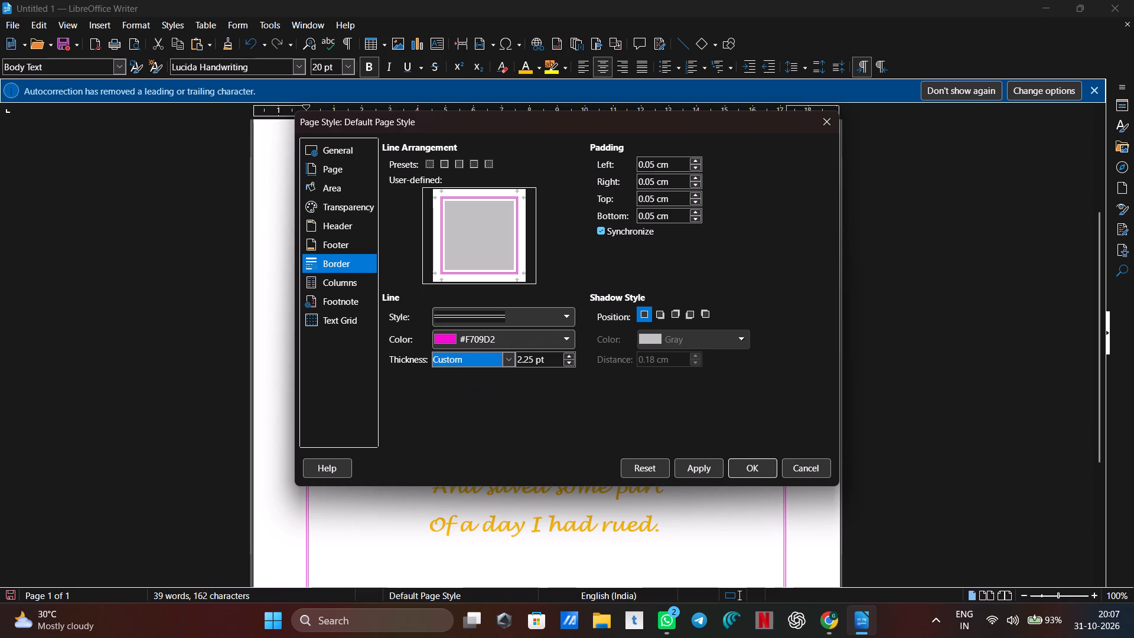
left_click(718, 467)
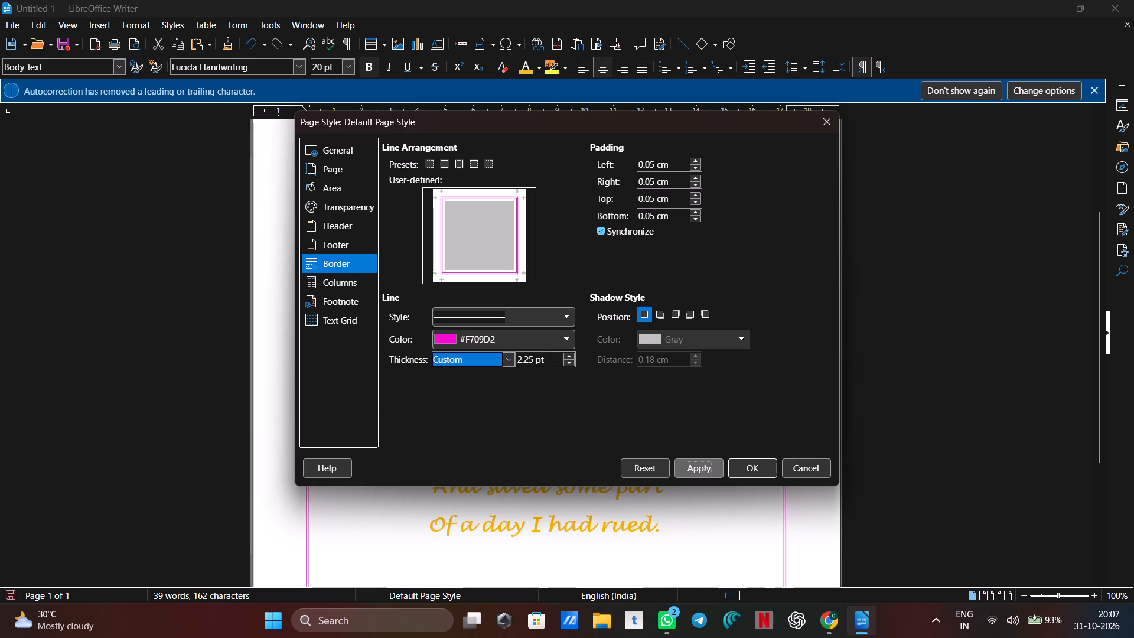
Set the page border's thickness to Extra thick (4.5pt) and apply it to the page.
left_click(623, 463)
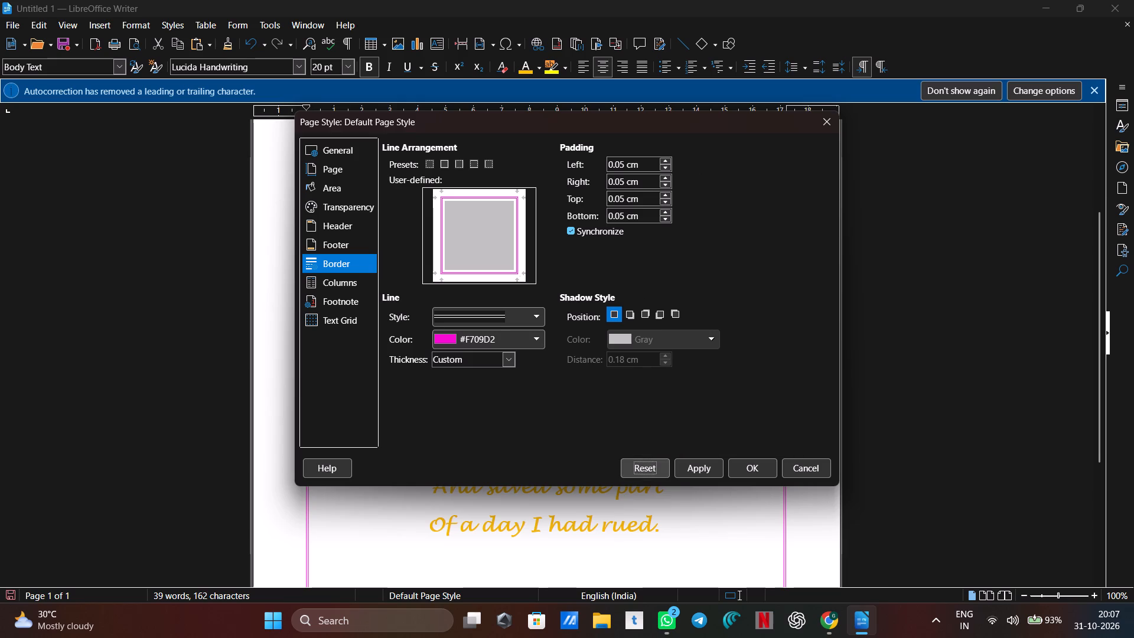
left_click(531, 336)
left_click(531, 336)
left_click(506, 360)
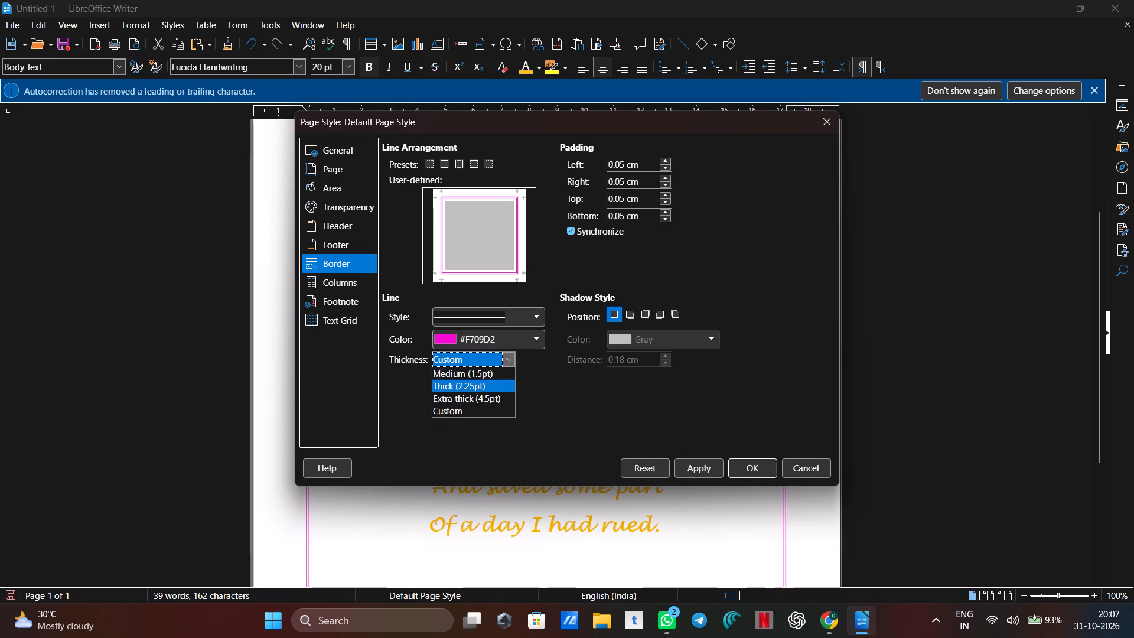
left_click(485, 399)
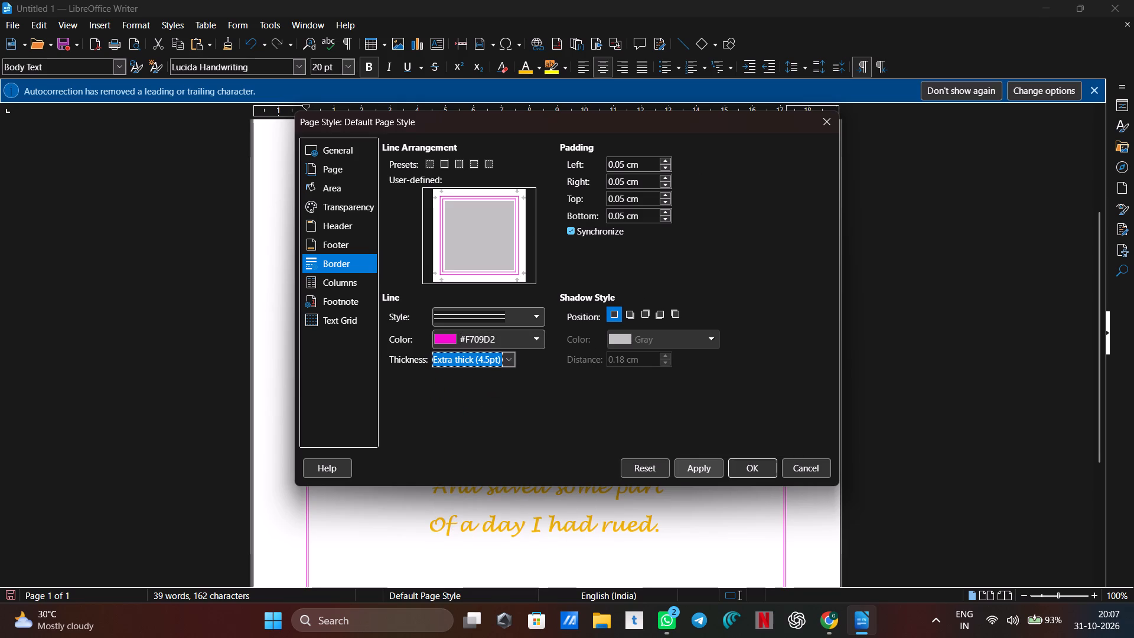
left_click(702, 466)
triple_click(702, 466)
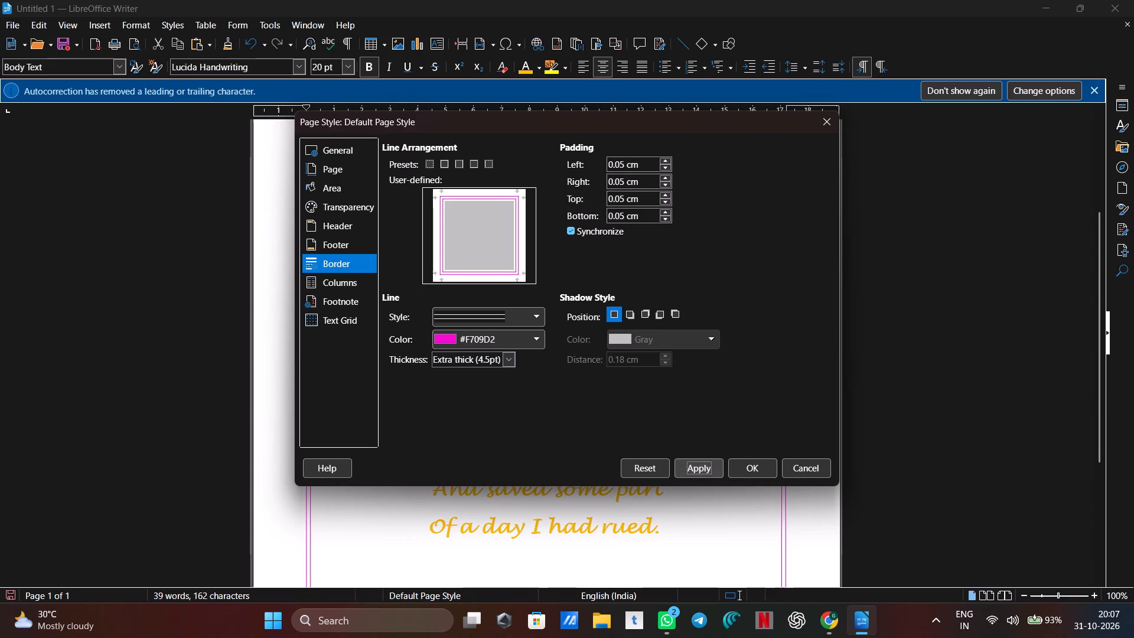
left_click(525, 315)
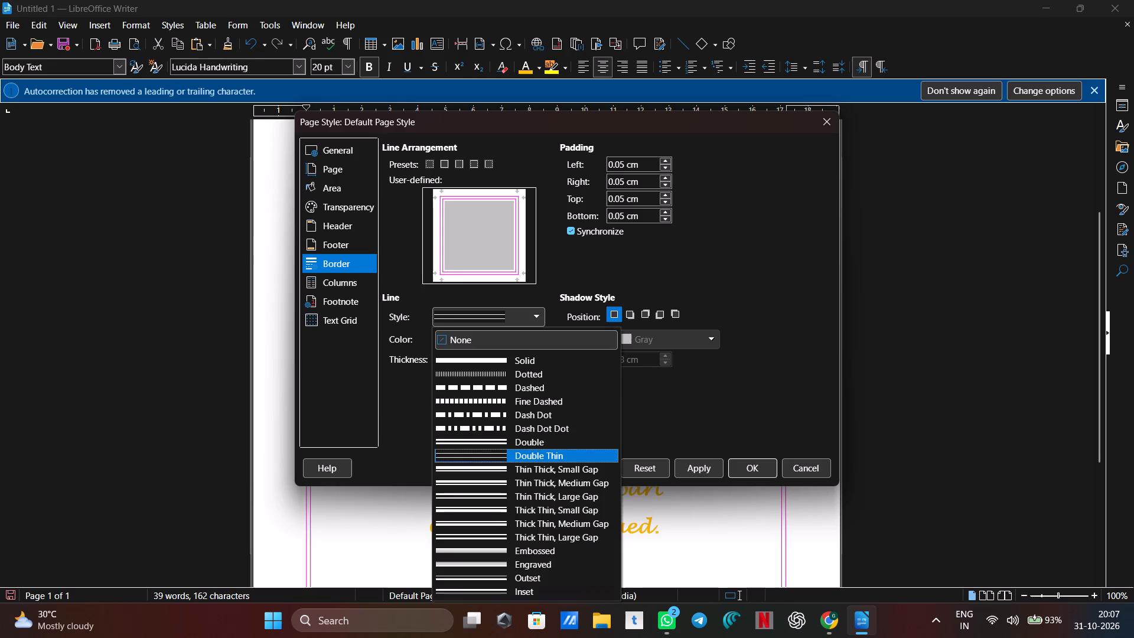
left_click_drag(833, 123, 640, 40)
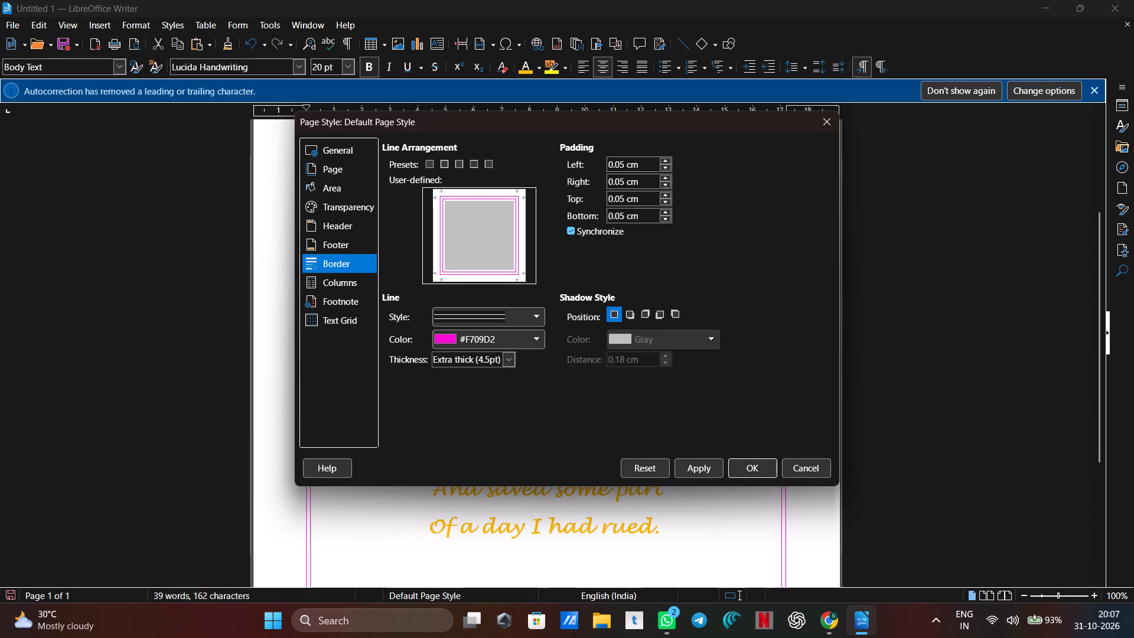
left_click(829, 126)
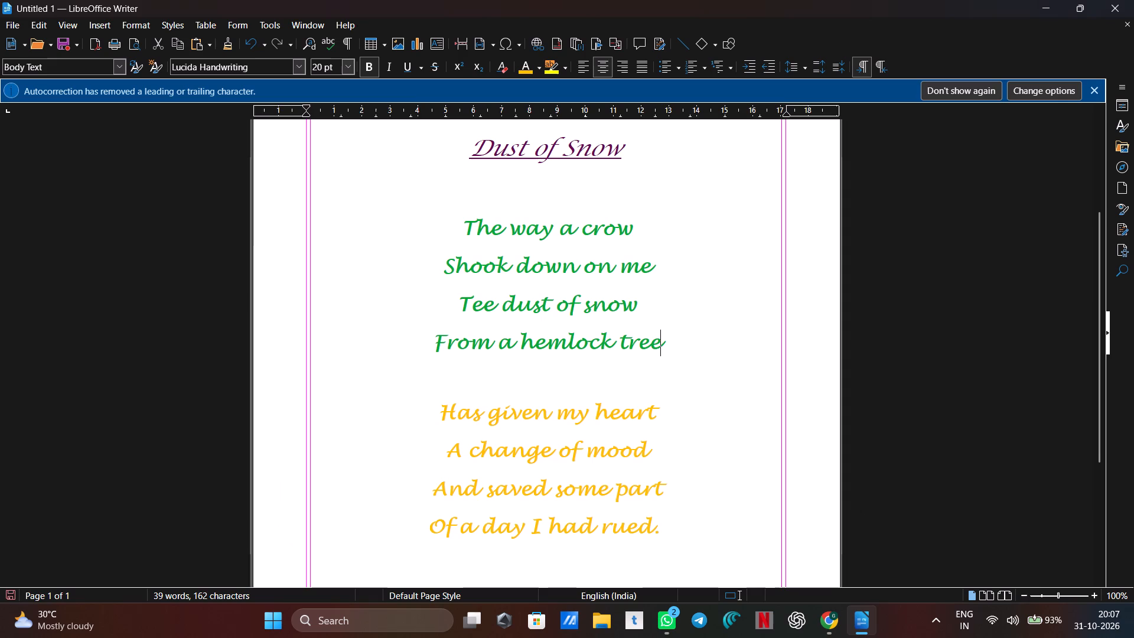
Undo the page border changes until the page has no border.
left_click(250, 46)
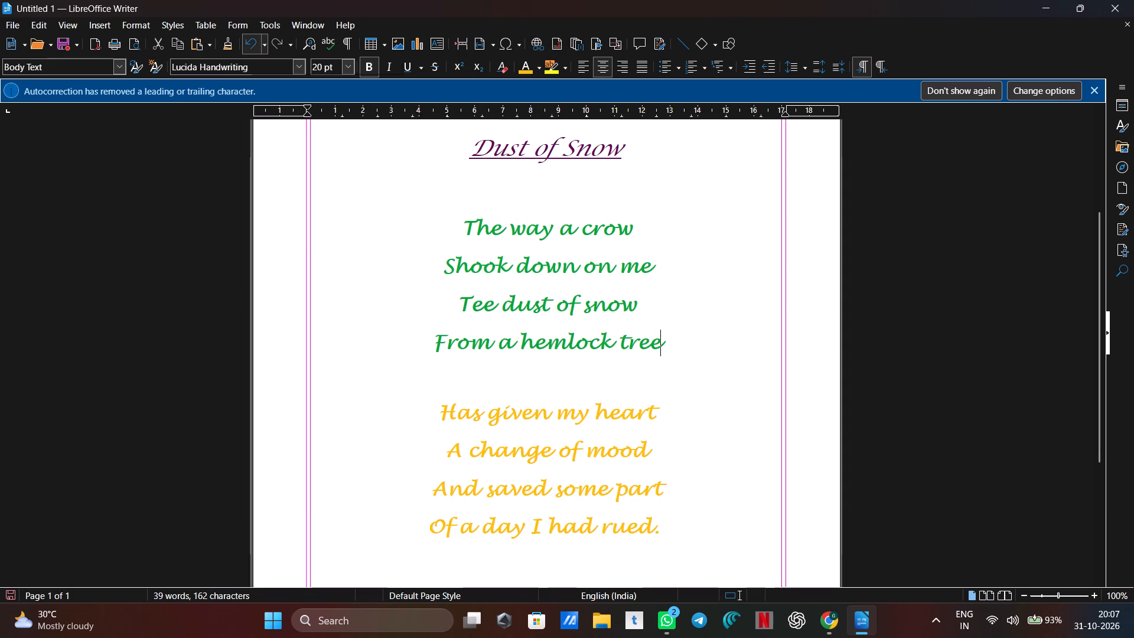
left_click(250, 46)
left_click(250, 46)
left_click(250, 46)
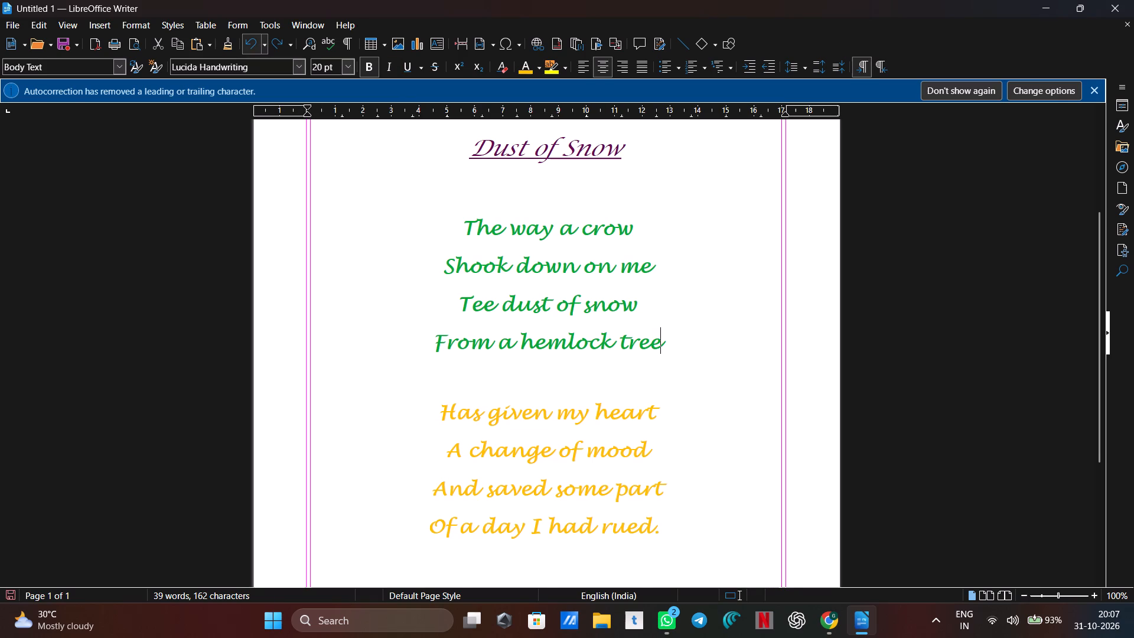
left_click(250, 46)
left_click(250, 46)
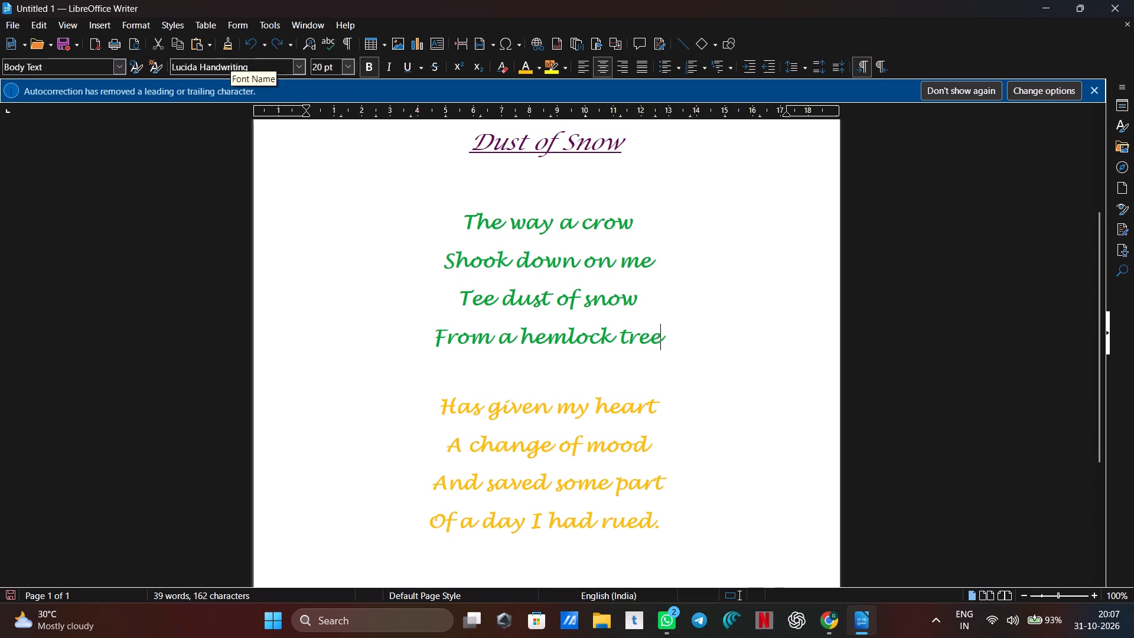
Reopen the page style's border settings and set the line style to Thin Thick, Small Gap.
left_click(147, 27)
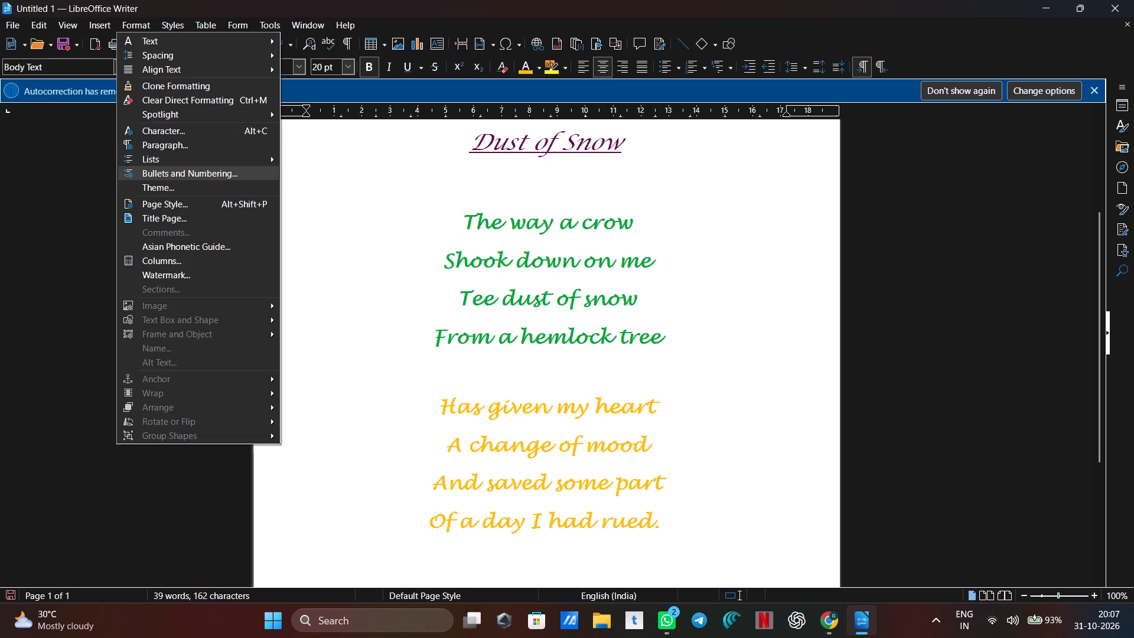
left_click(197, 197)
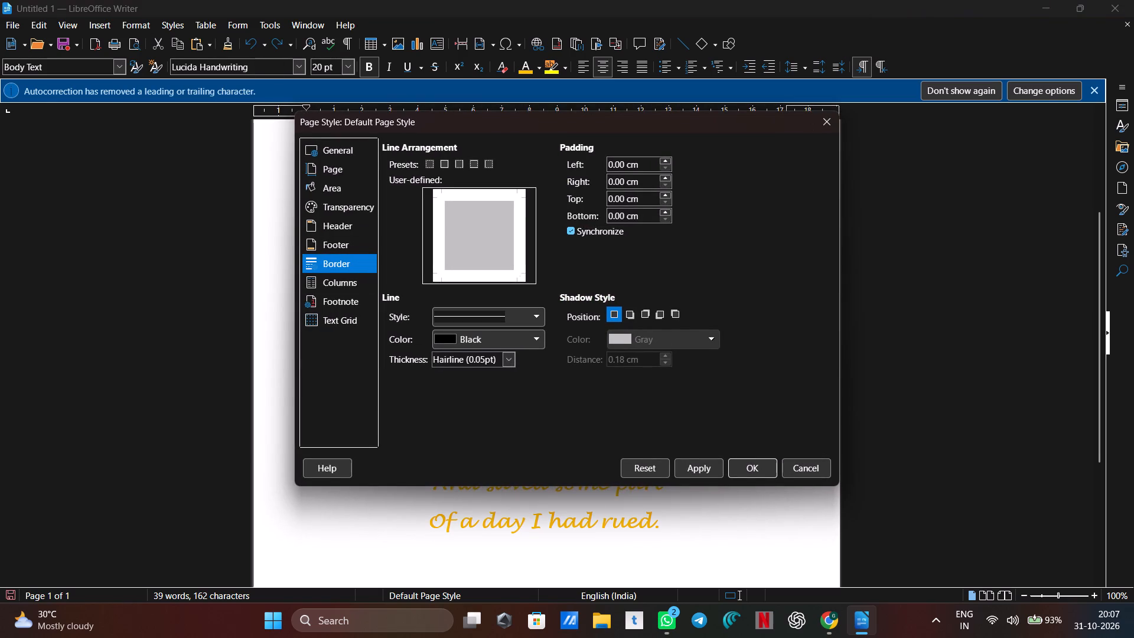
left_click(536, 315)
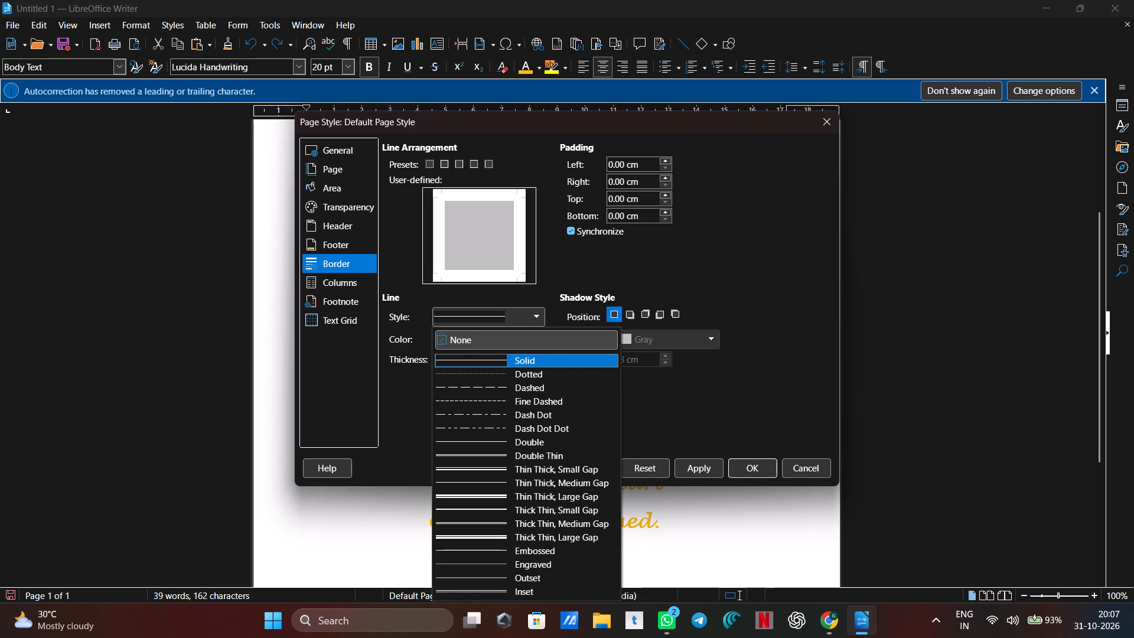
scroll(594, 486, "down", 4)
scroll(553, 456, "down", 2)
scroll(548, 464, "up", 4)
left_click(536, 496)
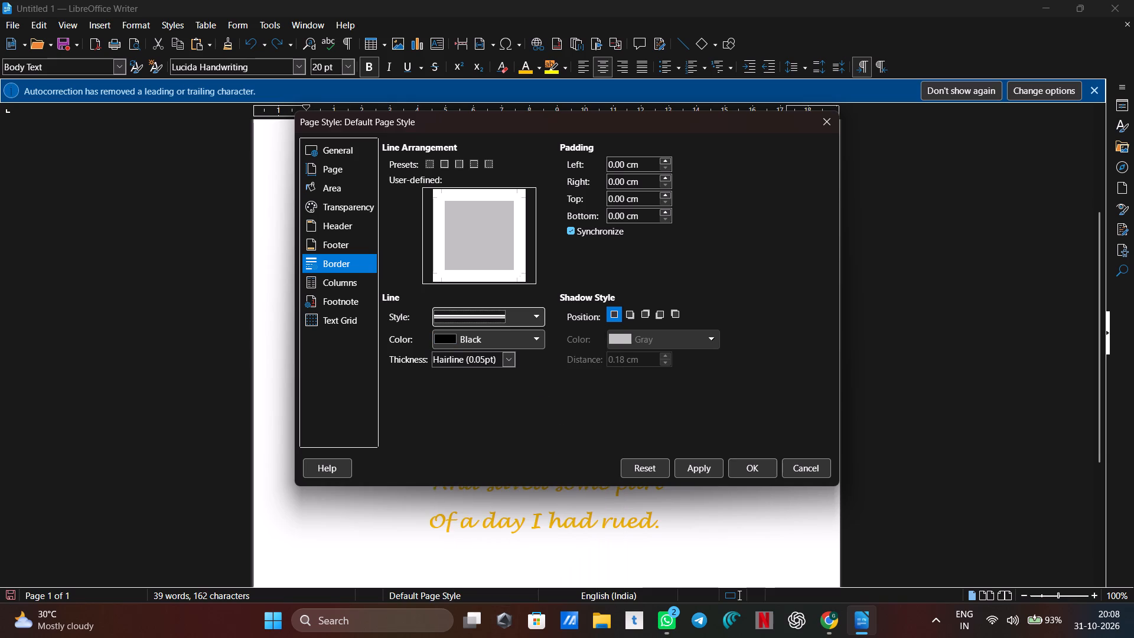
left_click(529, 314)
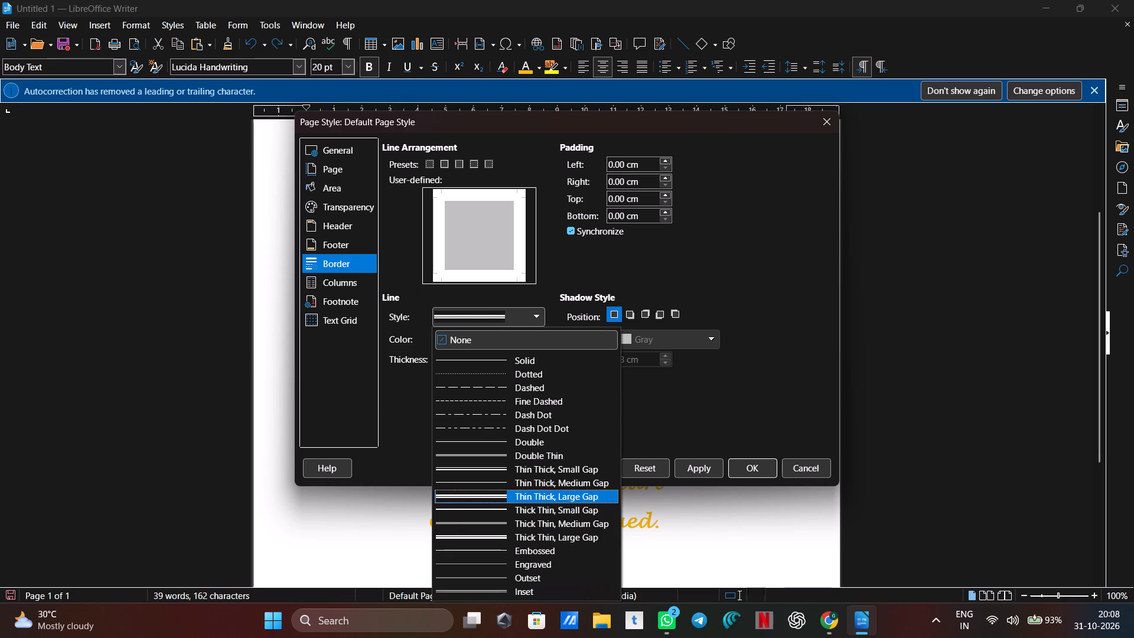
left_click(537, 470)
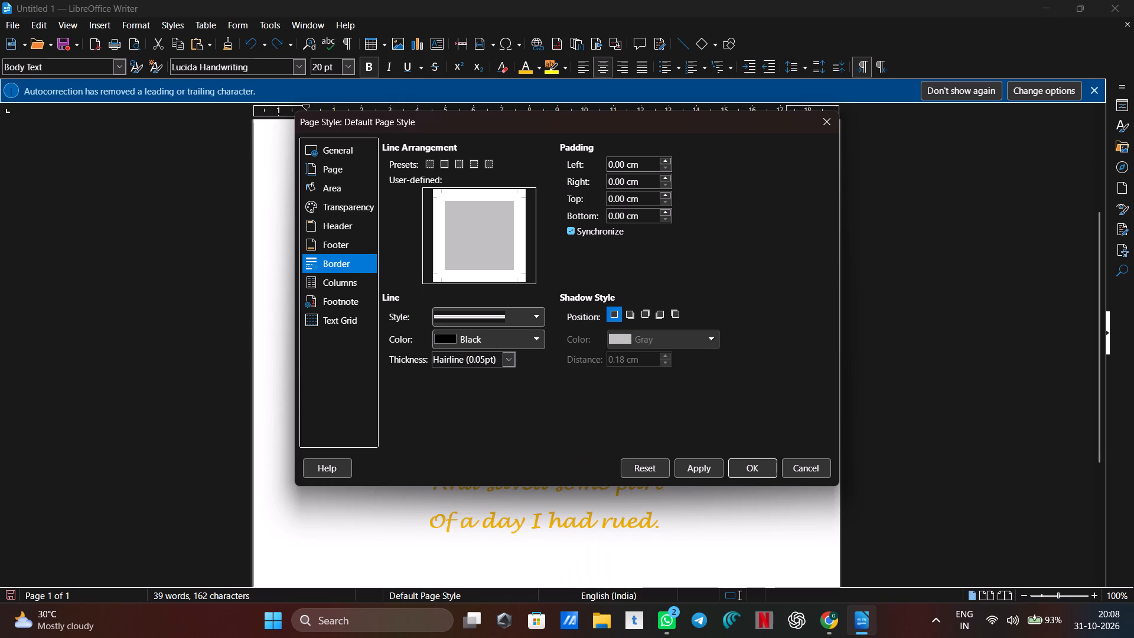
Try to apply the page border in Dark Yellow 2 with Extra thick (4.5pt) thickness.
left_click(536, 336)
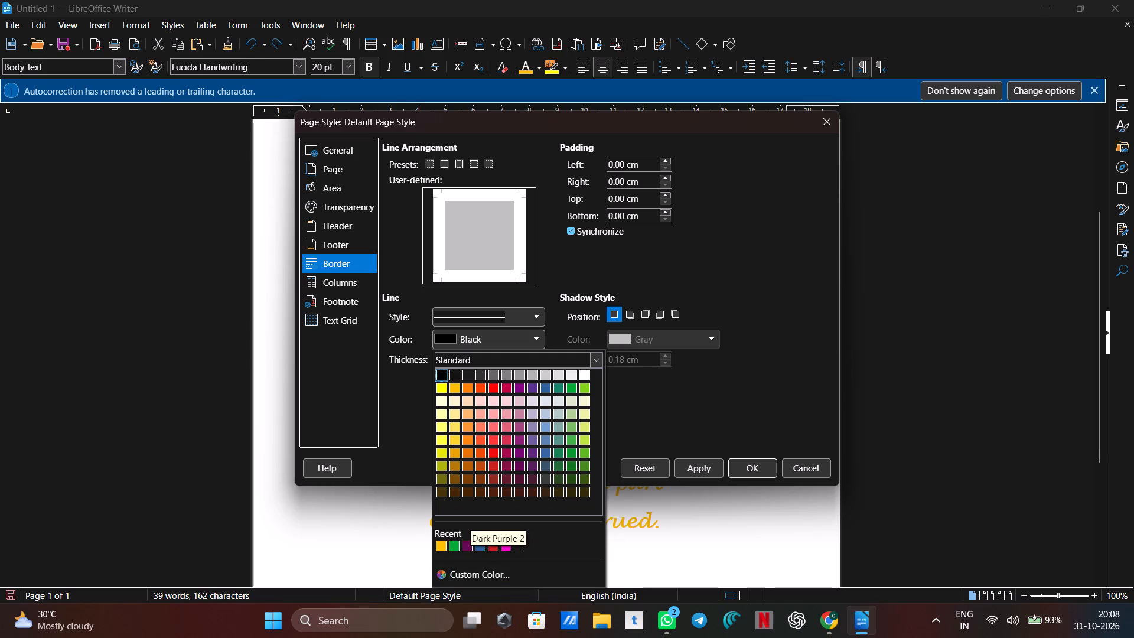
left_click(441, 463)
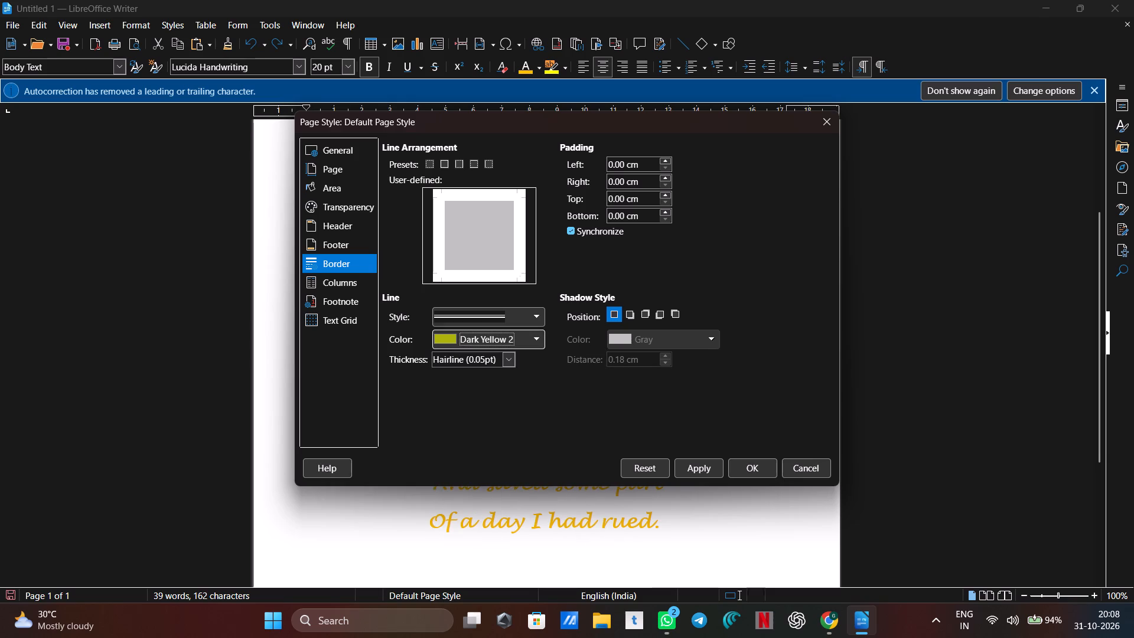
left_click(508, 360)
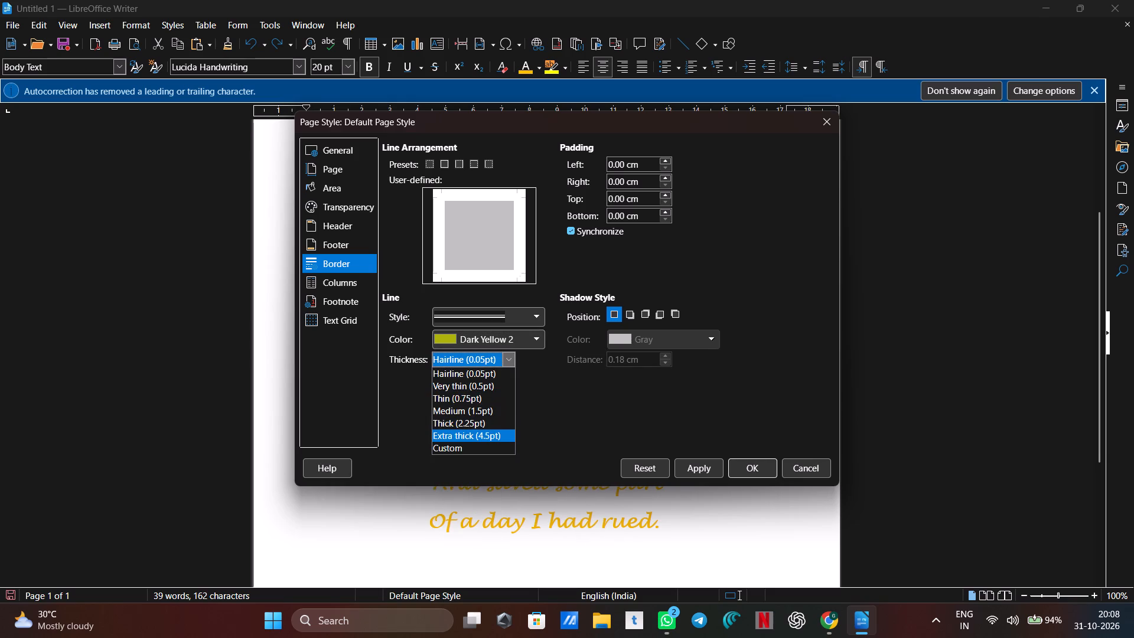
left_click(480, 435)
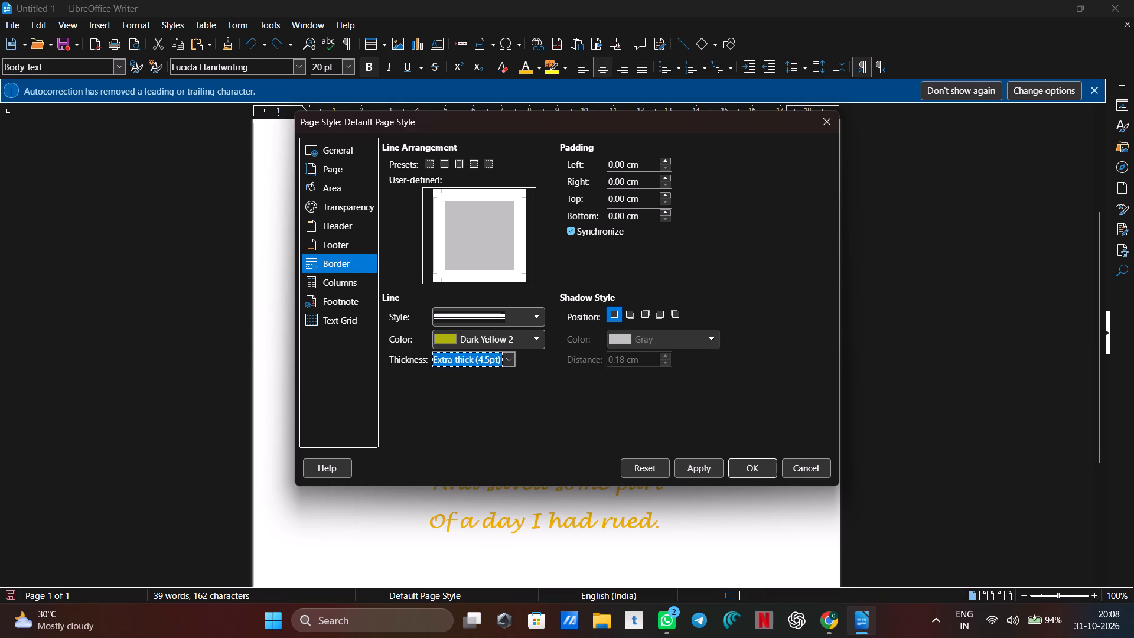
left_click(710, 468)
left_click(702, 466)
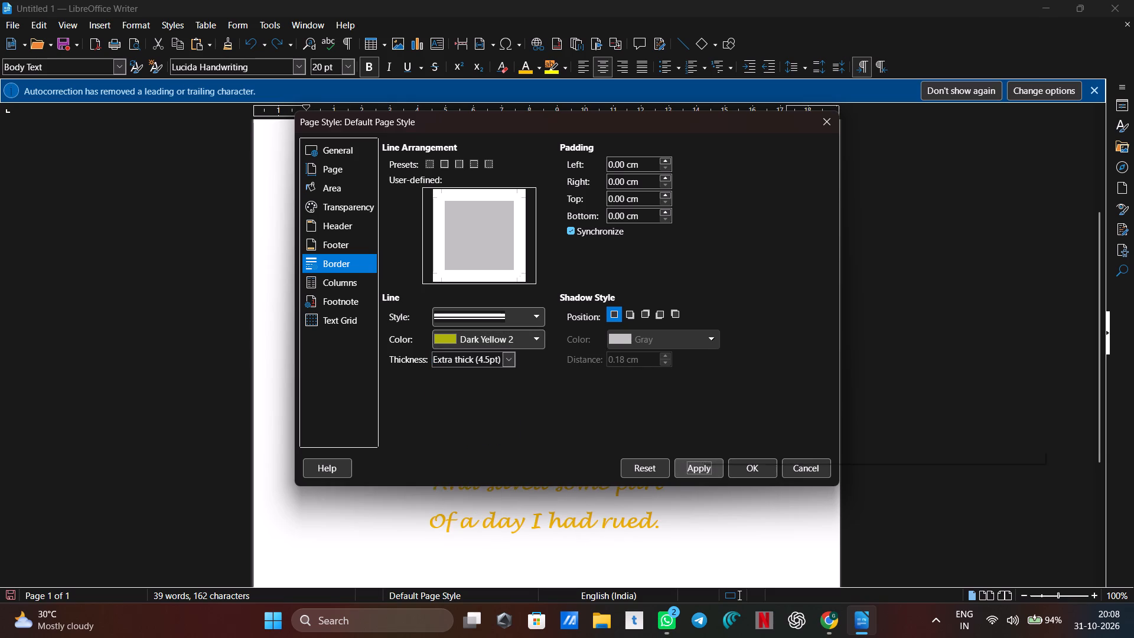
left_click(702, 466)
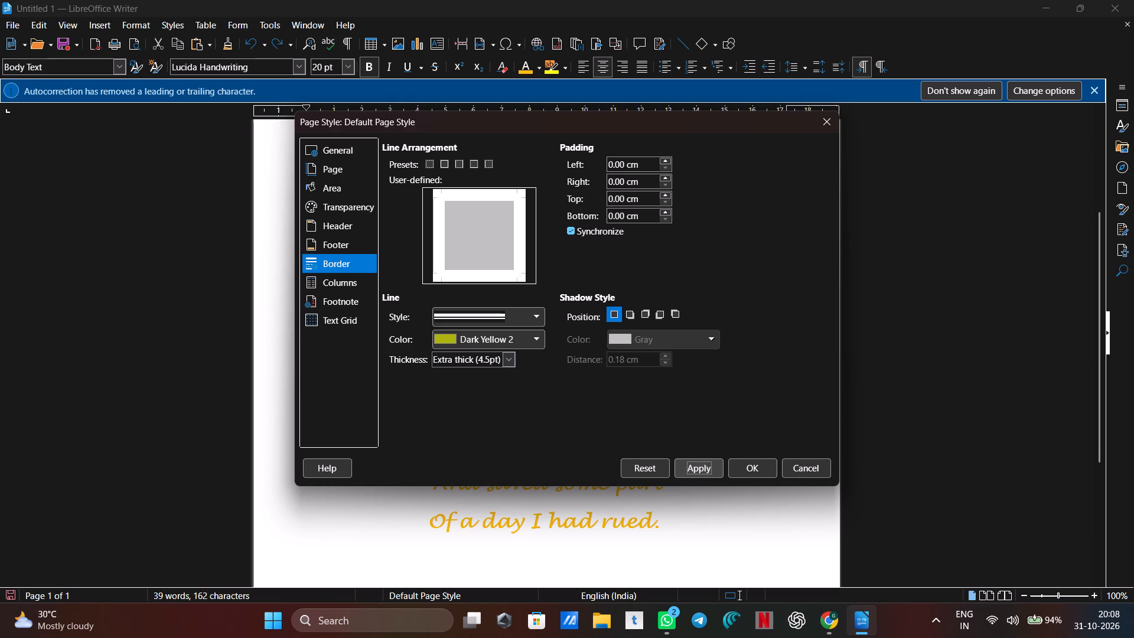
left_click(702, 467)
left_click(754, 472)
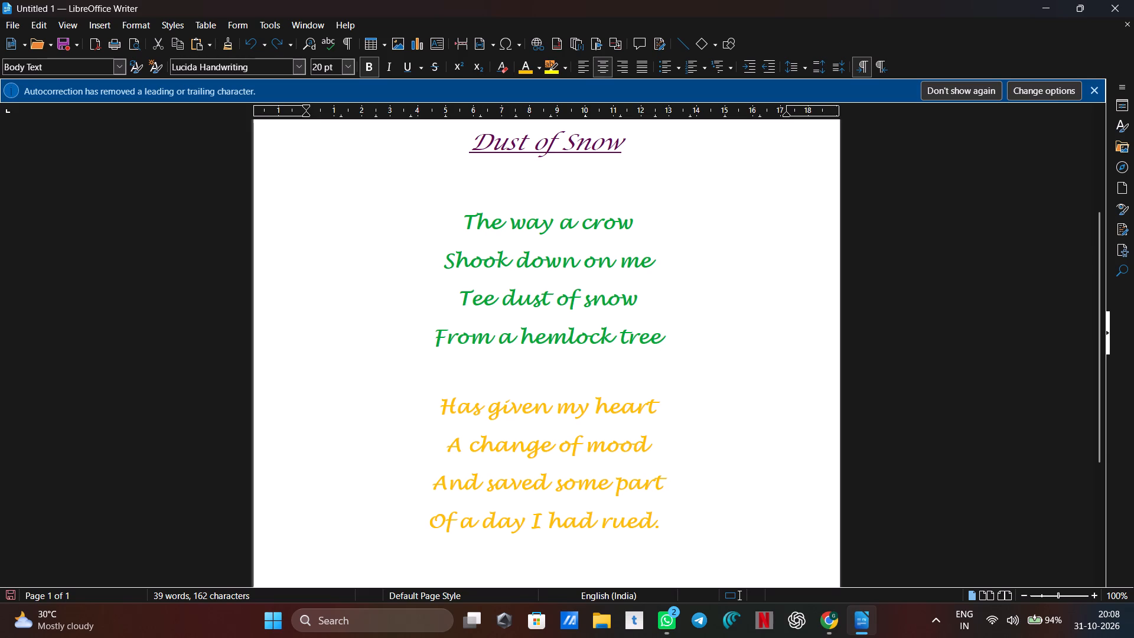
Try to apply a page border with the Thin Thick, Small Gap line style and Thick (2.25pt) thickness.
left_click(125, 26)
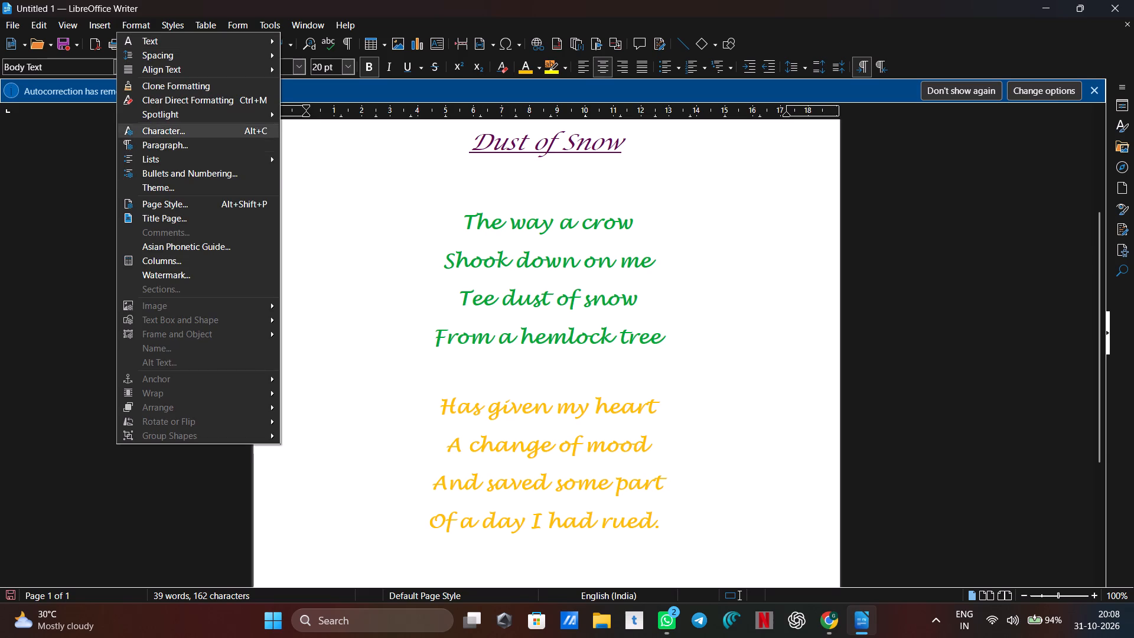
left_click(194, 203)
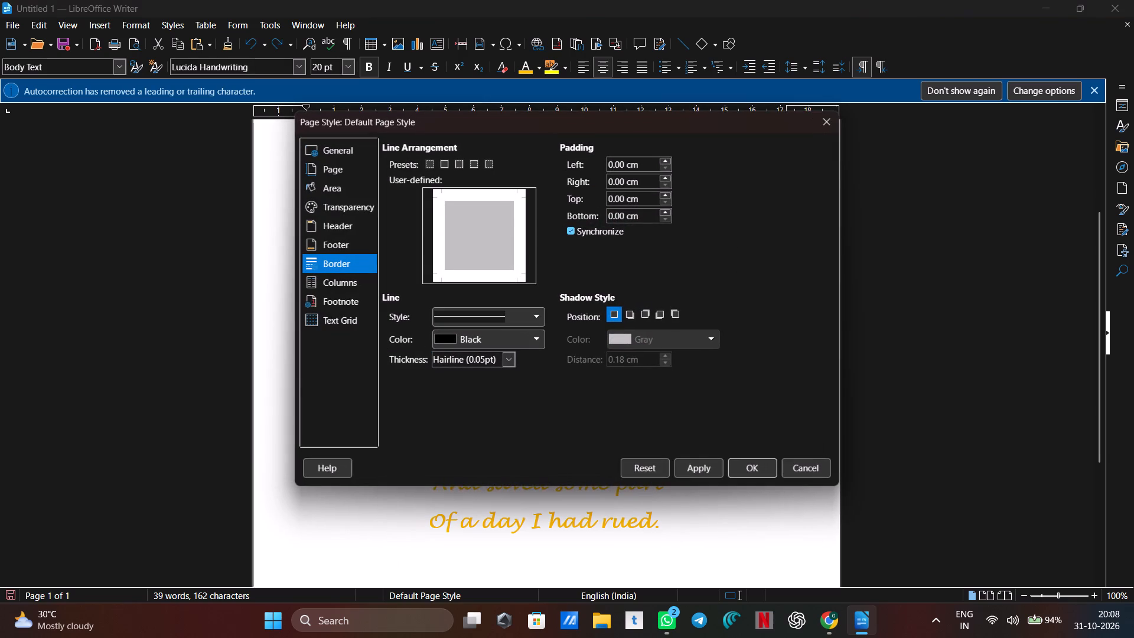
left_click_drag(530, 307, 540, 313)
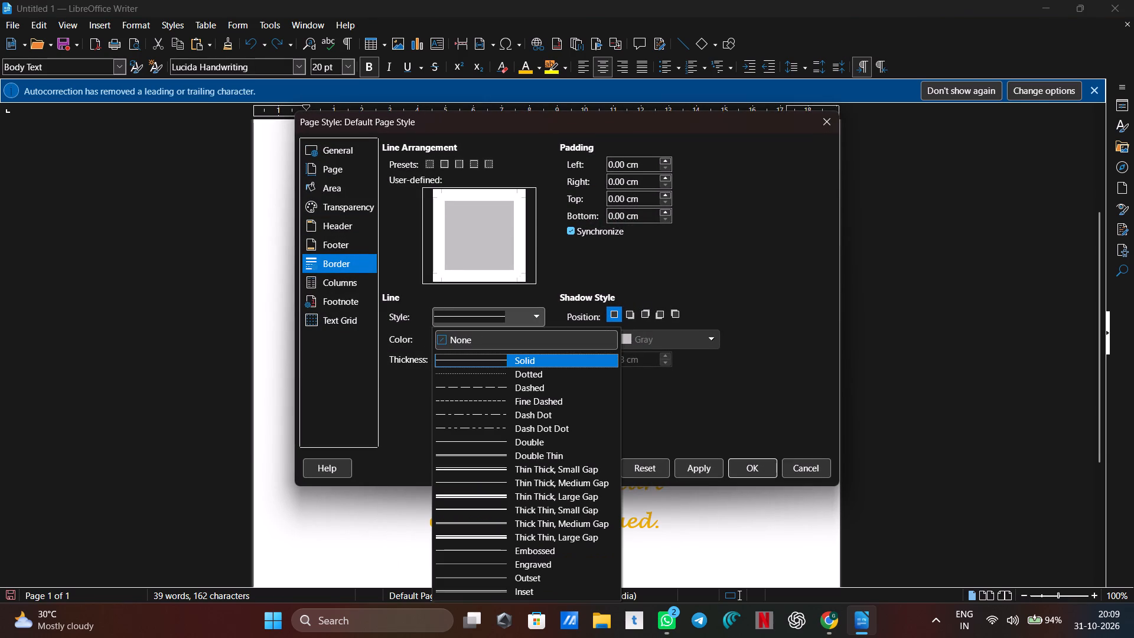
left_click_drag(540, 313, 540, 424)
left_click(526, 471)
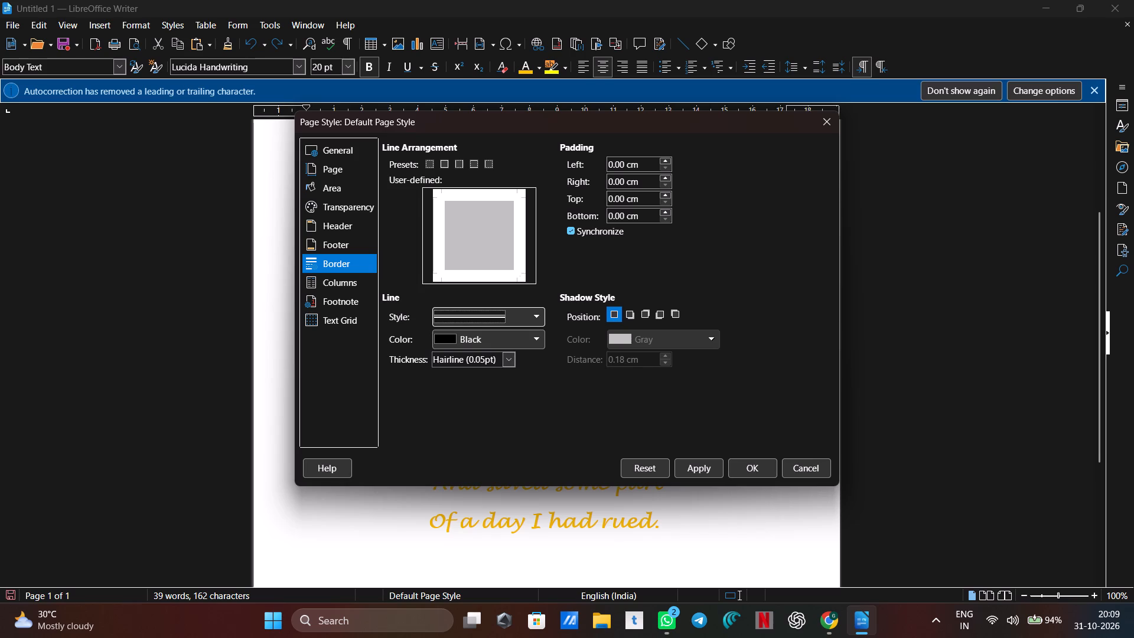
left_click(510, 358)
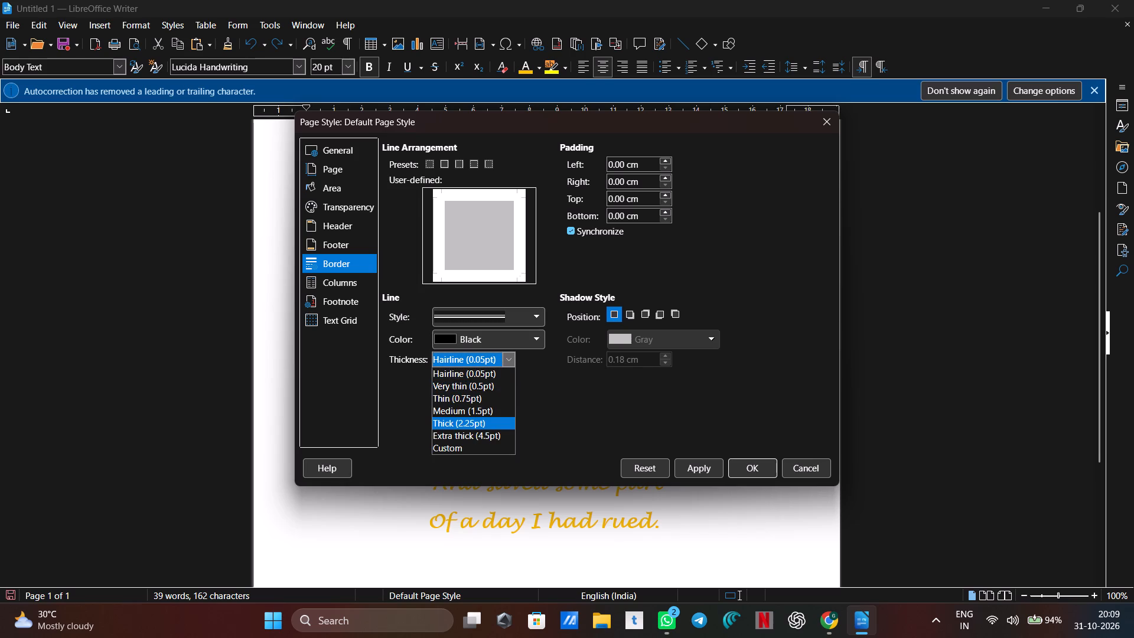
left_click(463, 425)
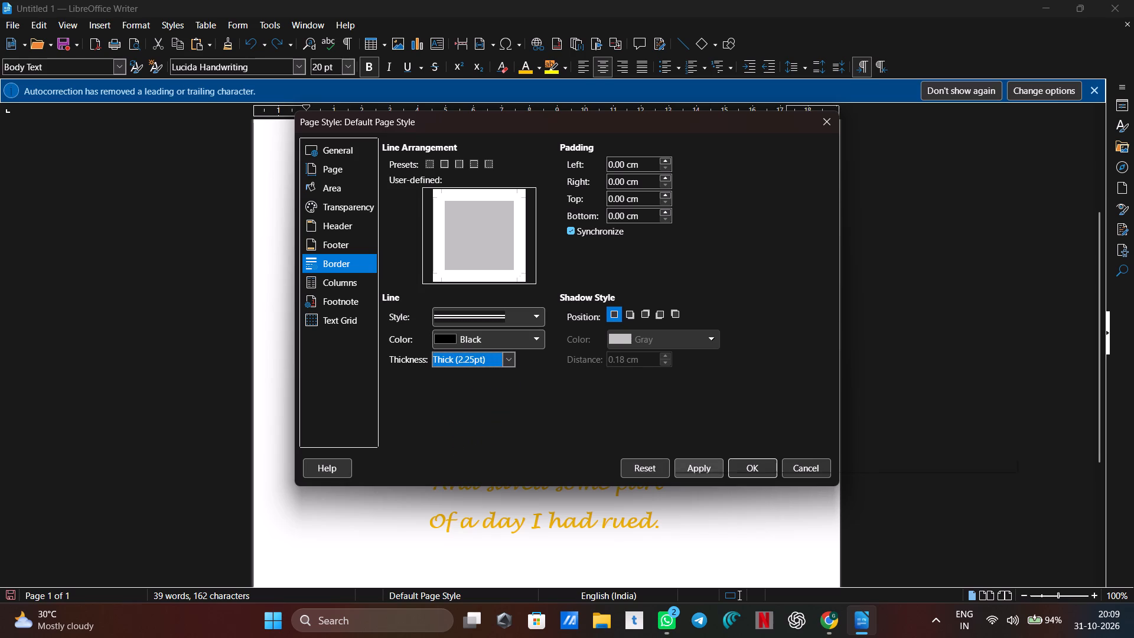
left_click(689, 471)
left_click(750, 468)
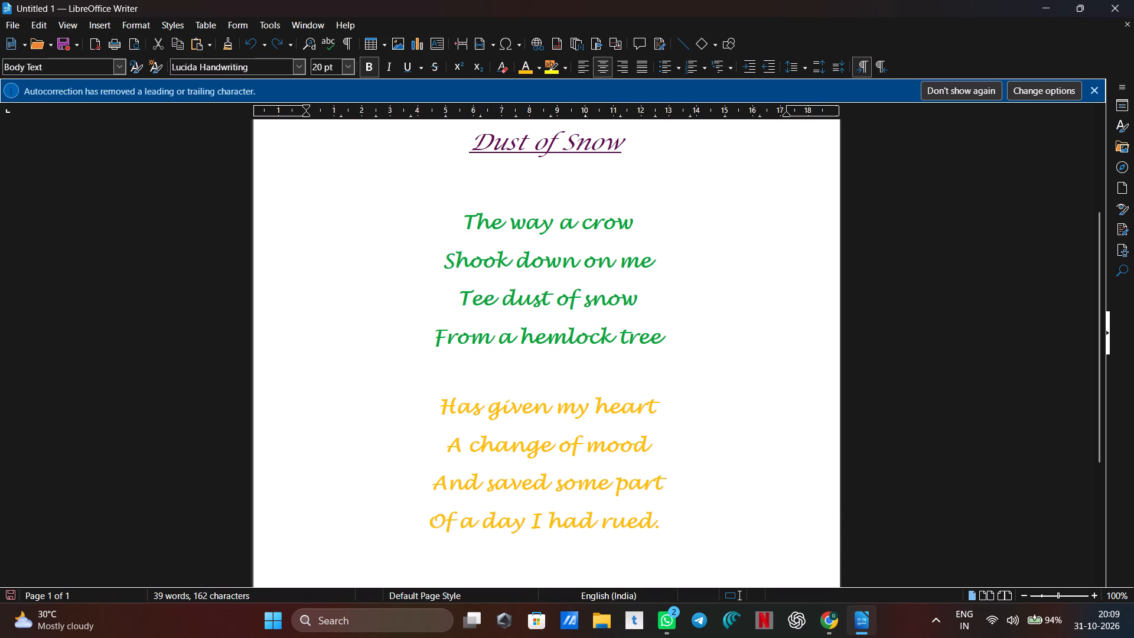
Dismiss the autocorrection notice so that it is not shown again.
left_click(947, 82)
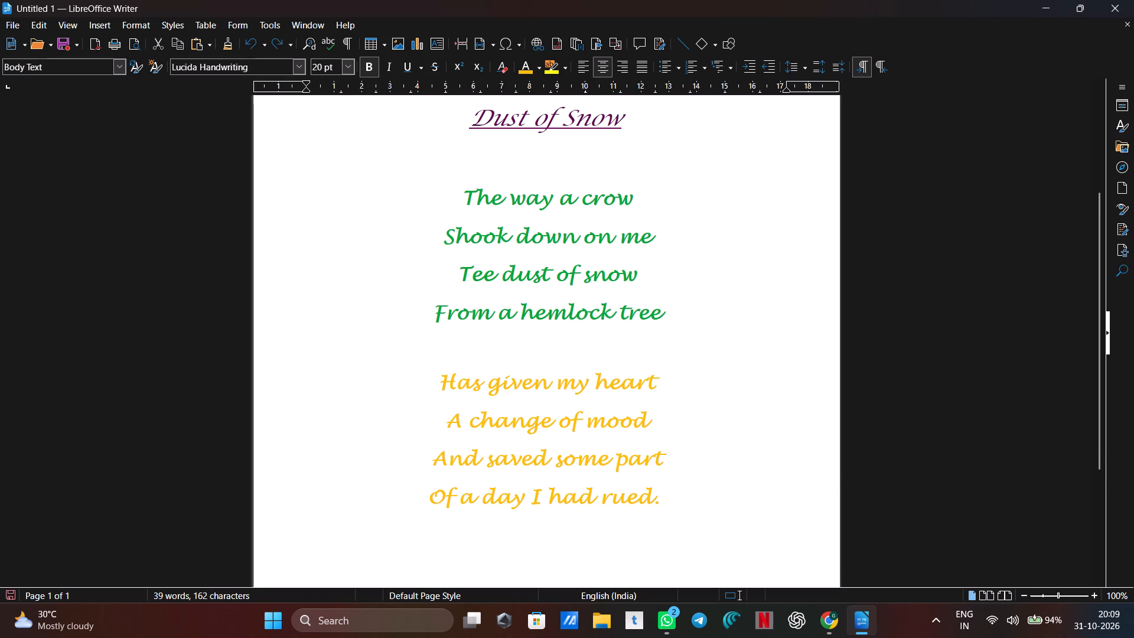
Give the default page style a border on all four sides with the Thin Thick, Large Gap line style and Extra thick (4.5pt) thickness.
left_click(145, 24)
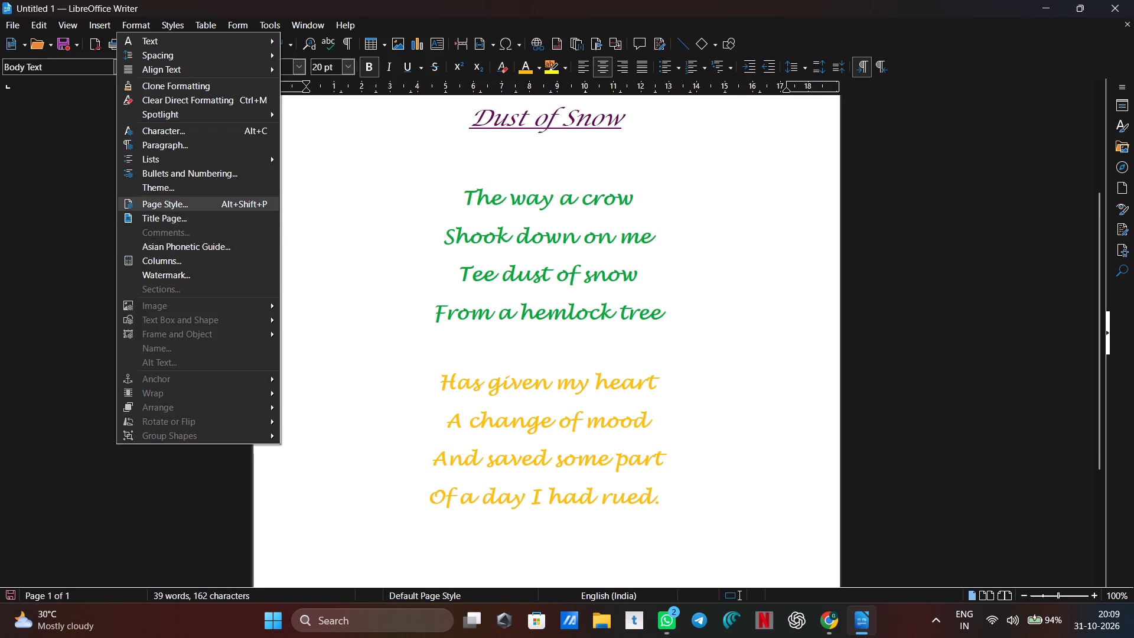
left_click(210, 206)
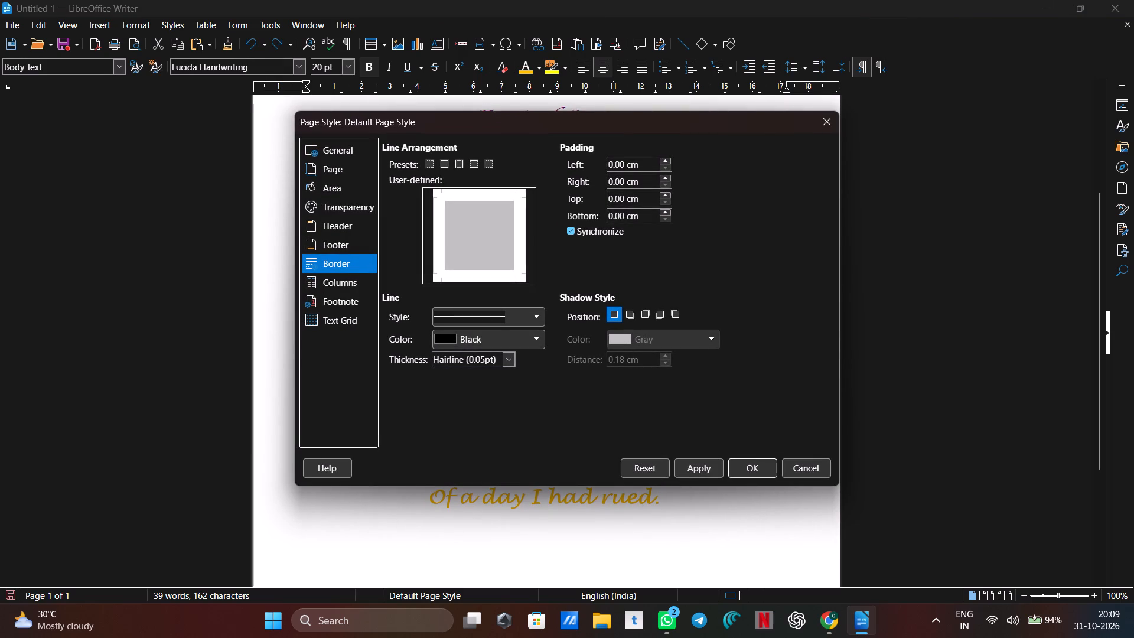
double_click(445, 160)
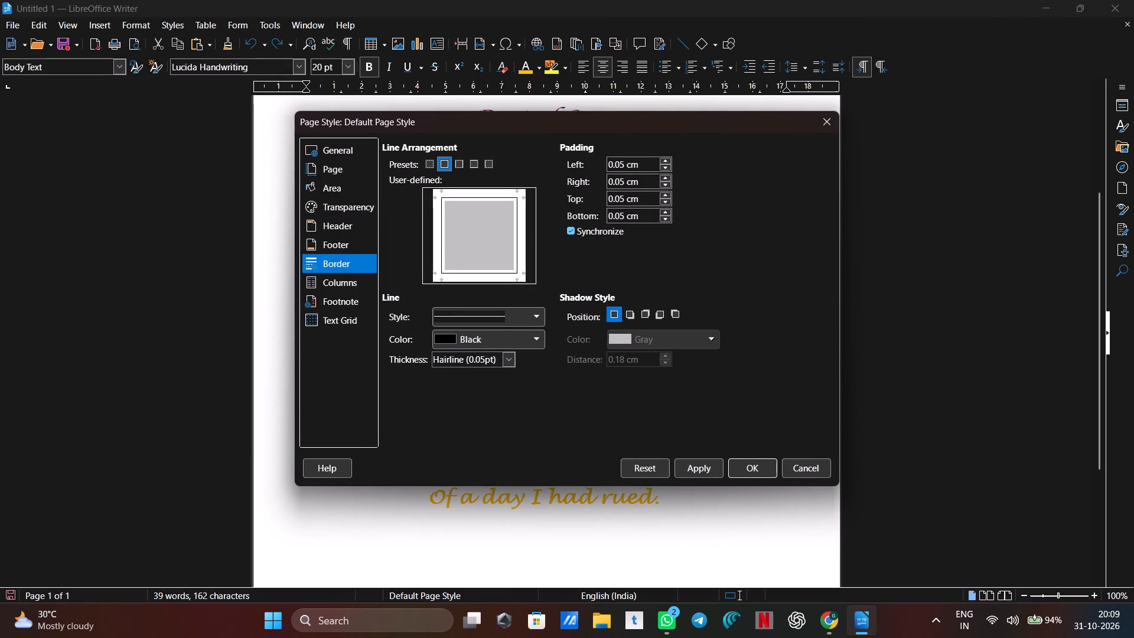
left_click(537, 316)
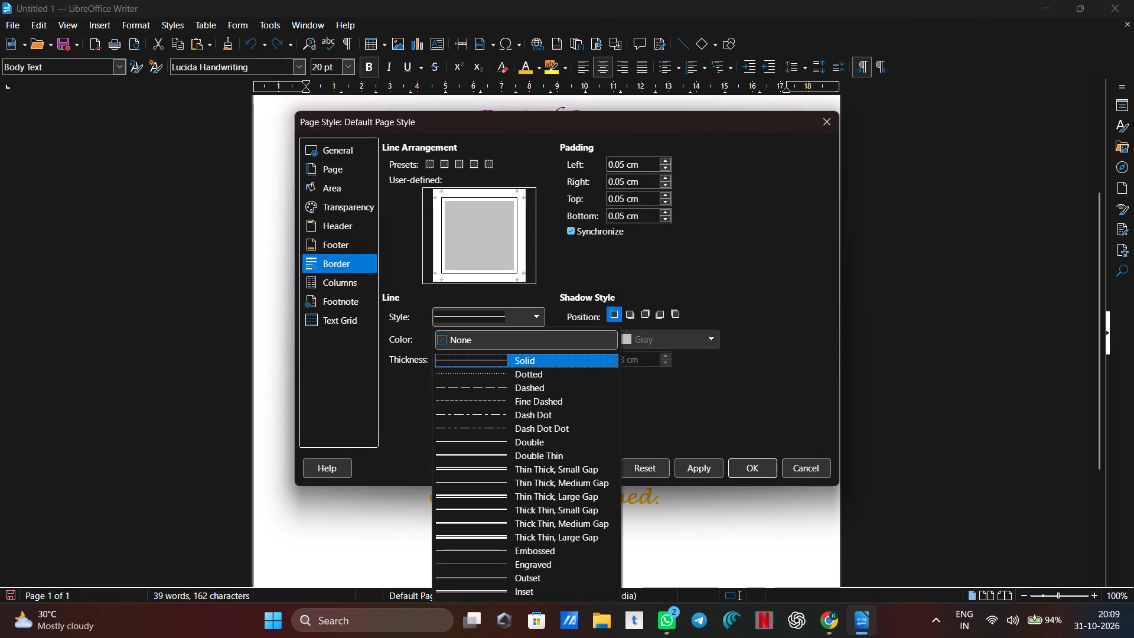
left_click(523, 491)
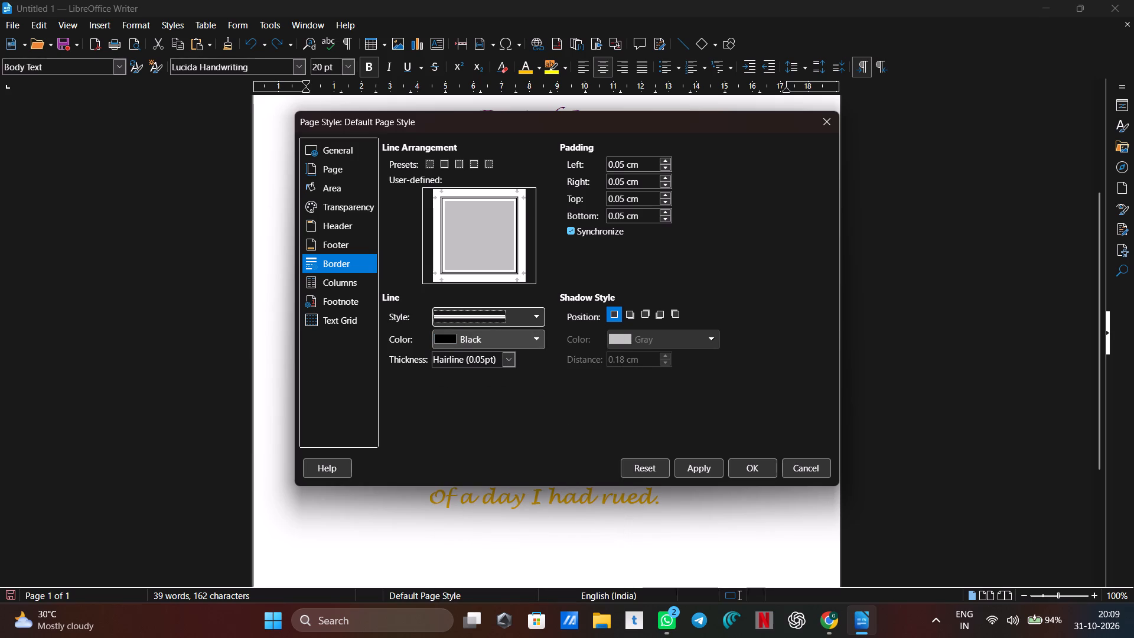
left_click(504, 357)
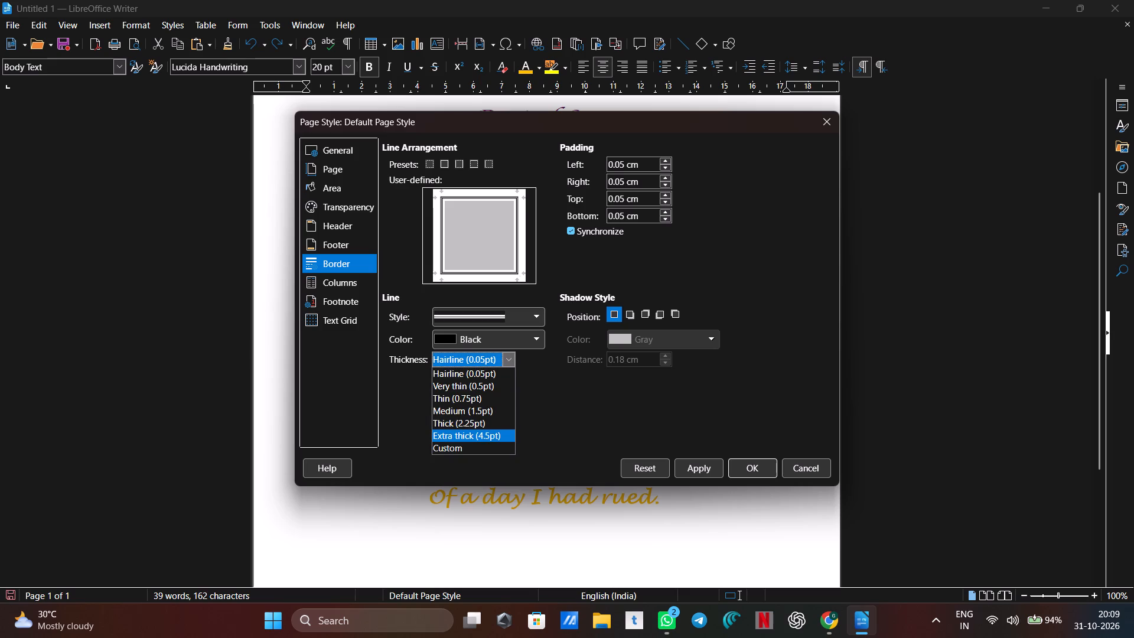
left_click(483, 437)
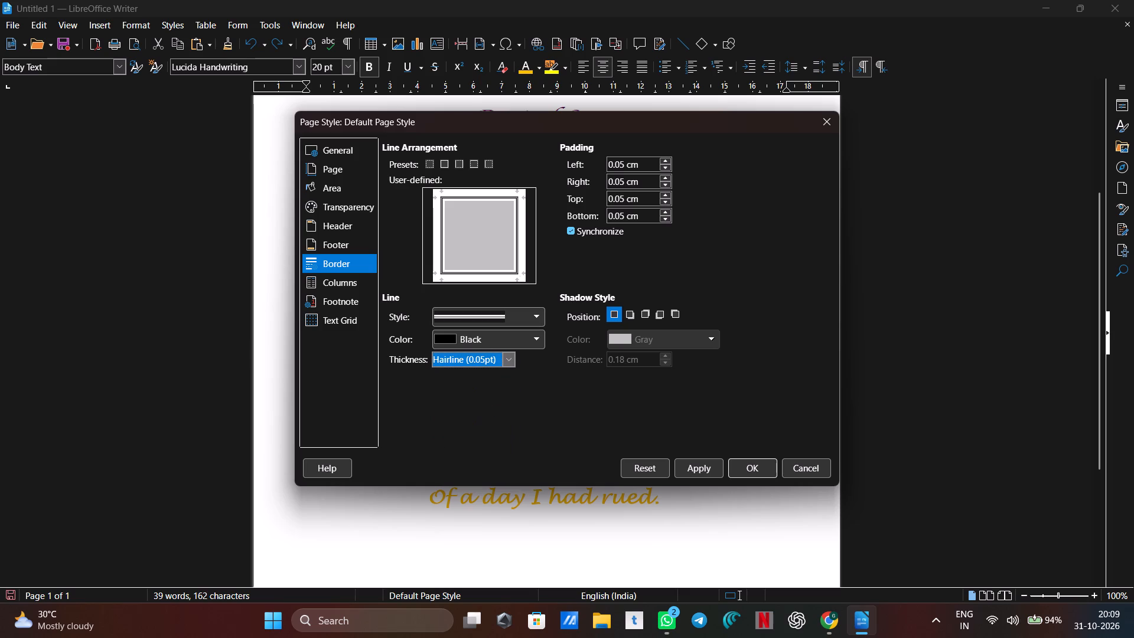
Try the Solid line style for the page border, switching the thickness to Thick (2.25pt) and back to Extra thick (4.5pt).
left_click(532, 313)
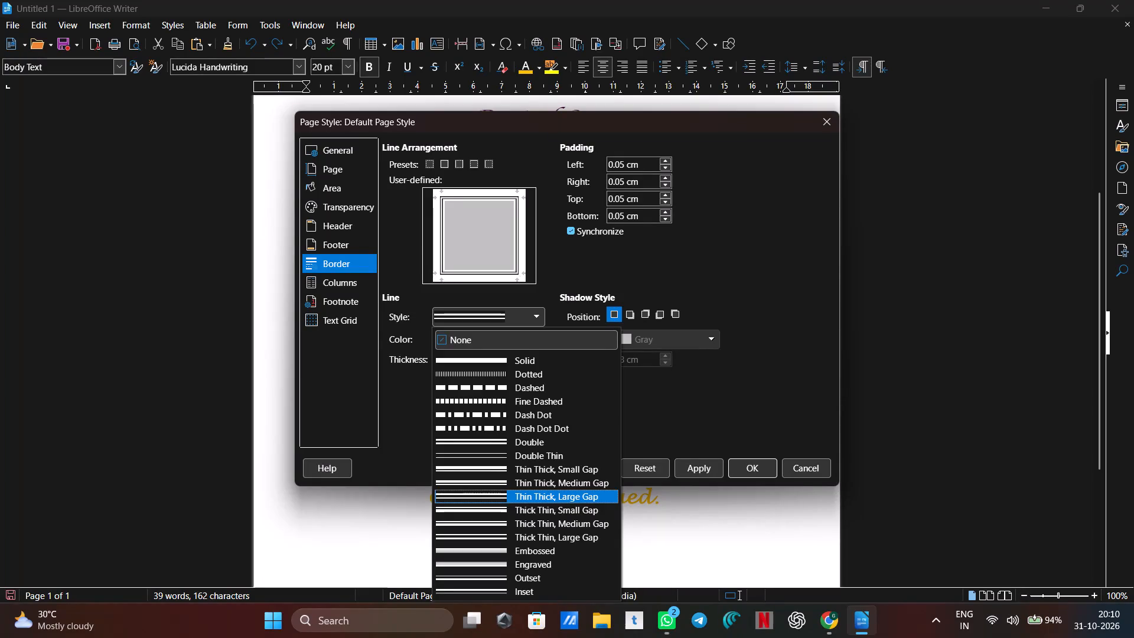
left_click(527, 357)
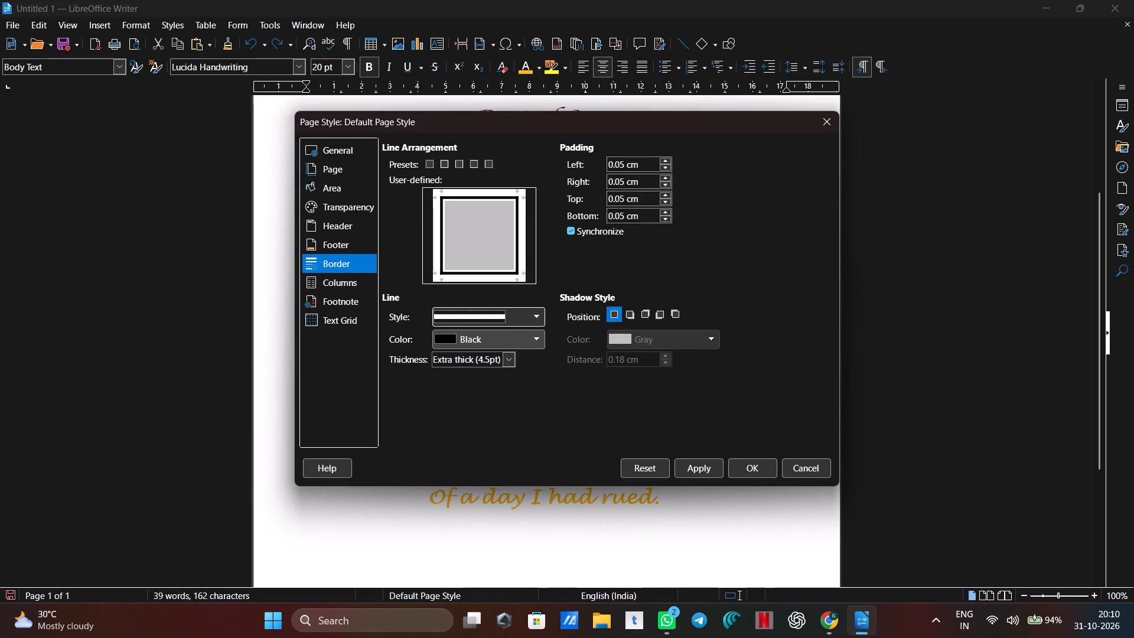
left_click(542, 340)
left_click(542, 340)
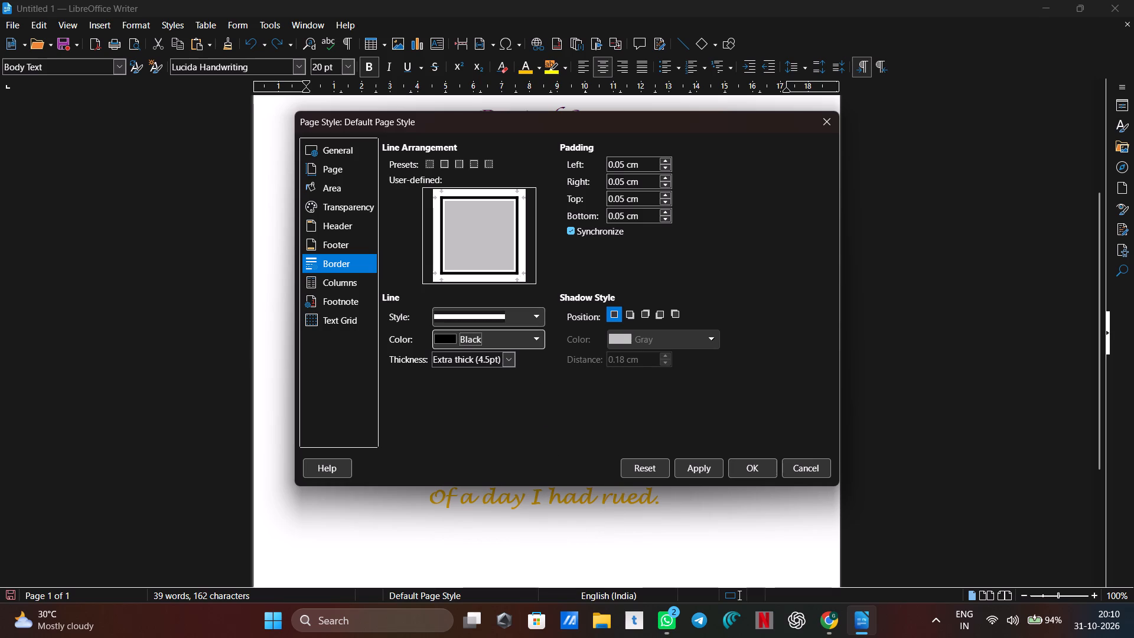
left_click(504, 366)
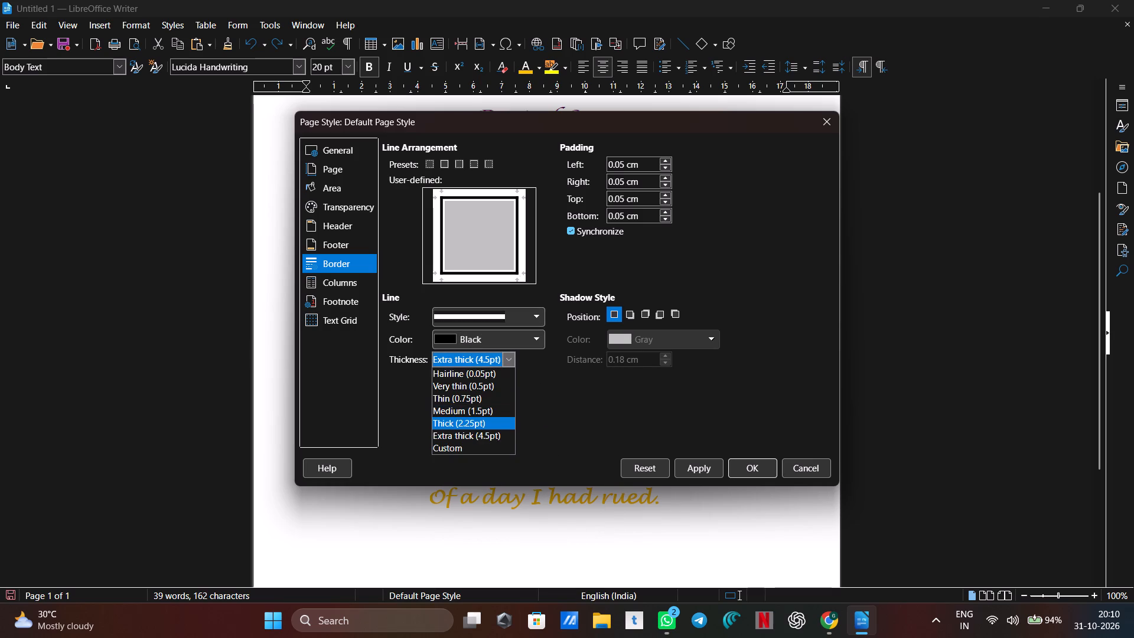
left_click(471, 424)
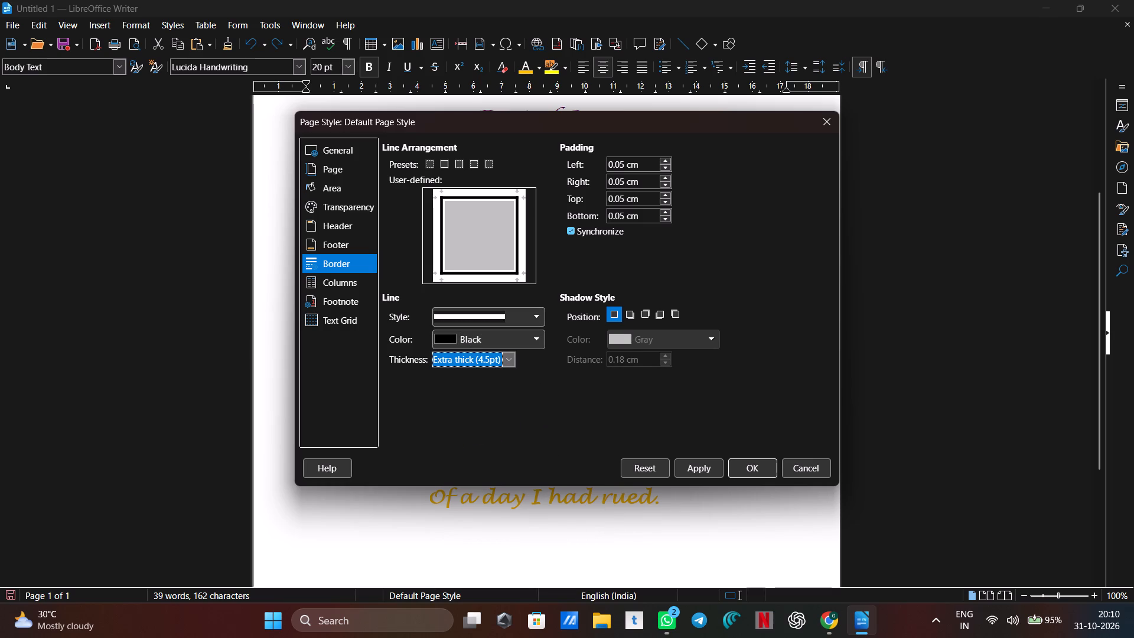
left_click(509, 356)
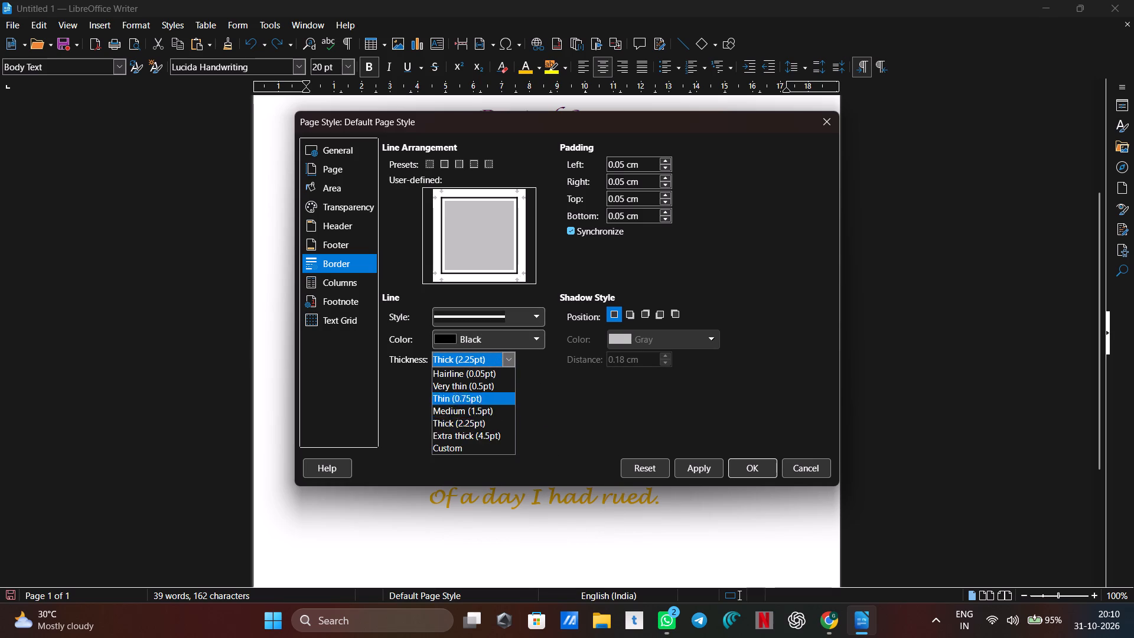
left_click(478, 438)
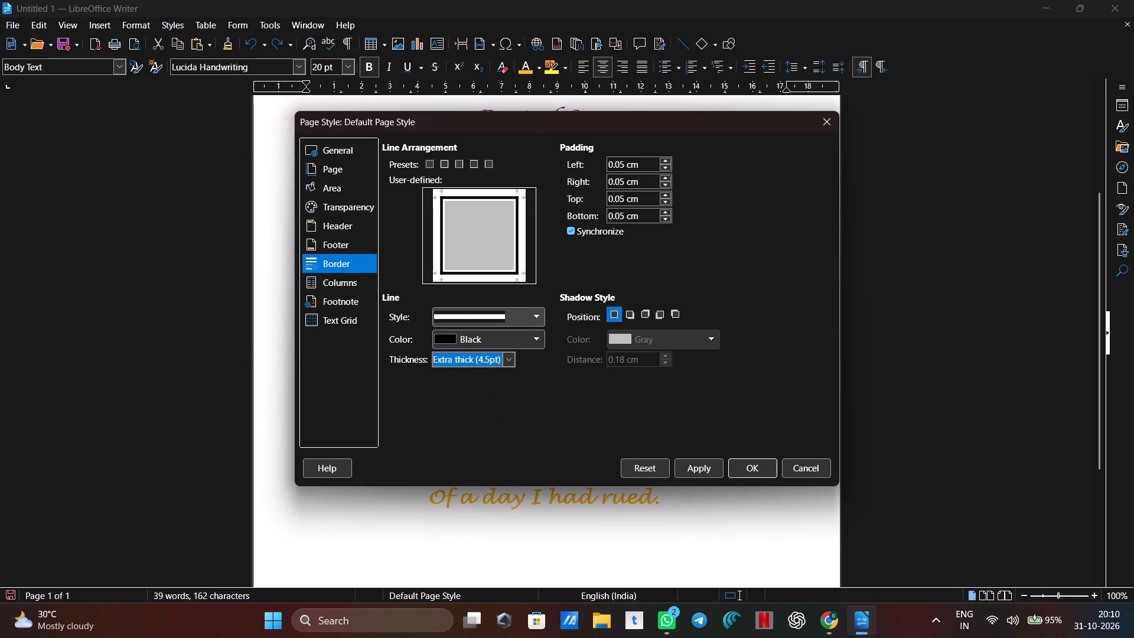
Set the page border's line style to Thick Thin, Small Gap, apply it, and close the page style settings.
left_click(539, 313)
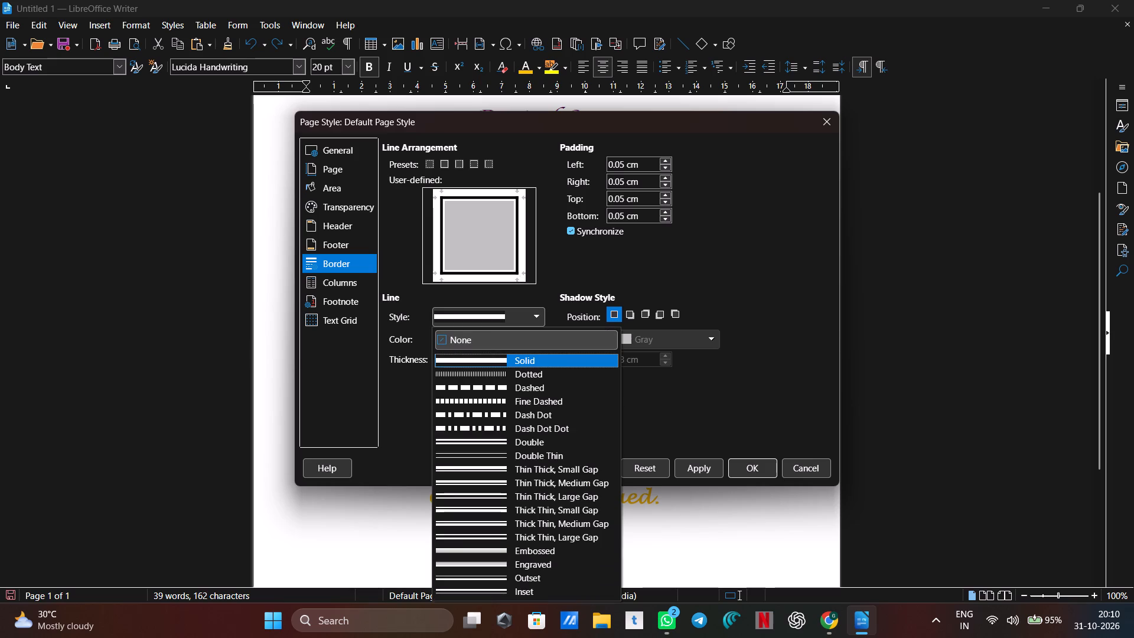
left_click(529, 507)
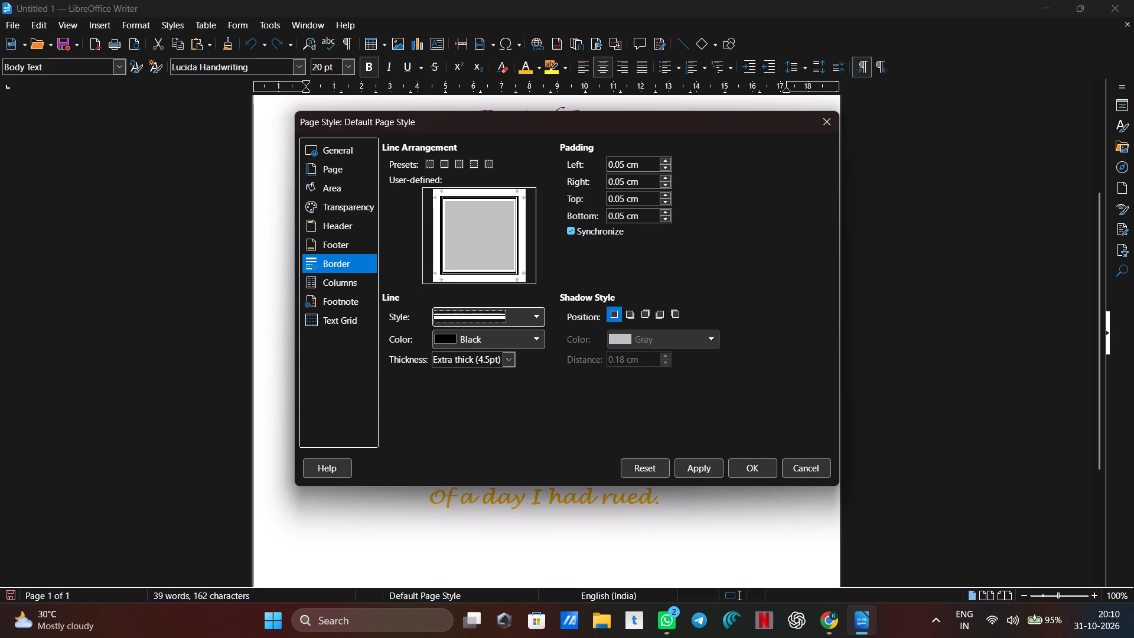
left_click(692, 466)
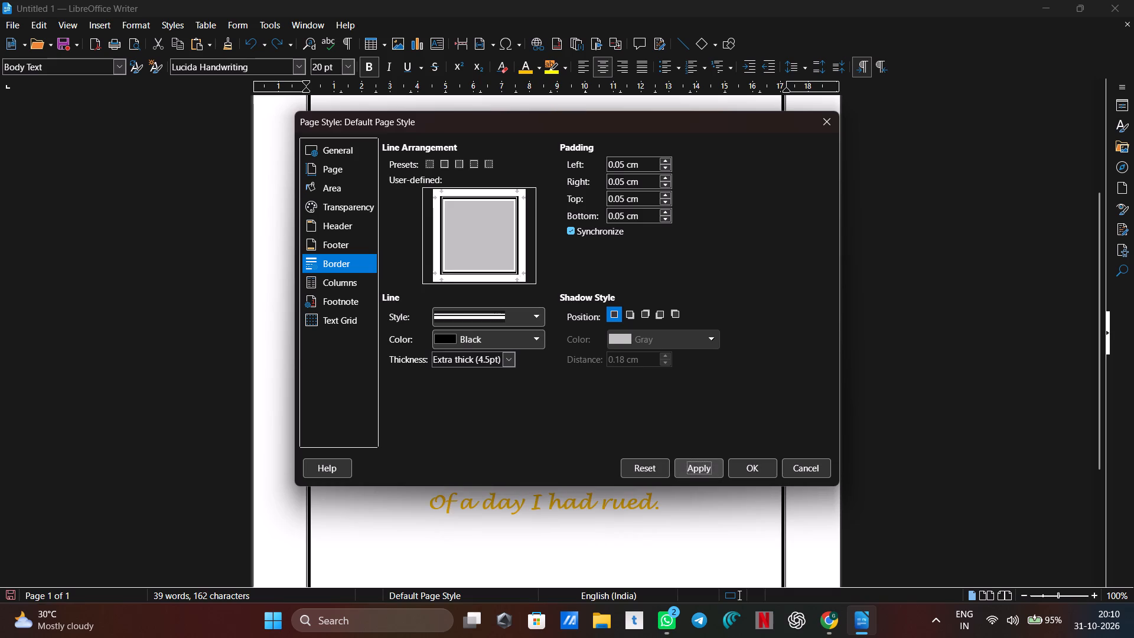
left_click(829, 132)
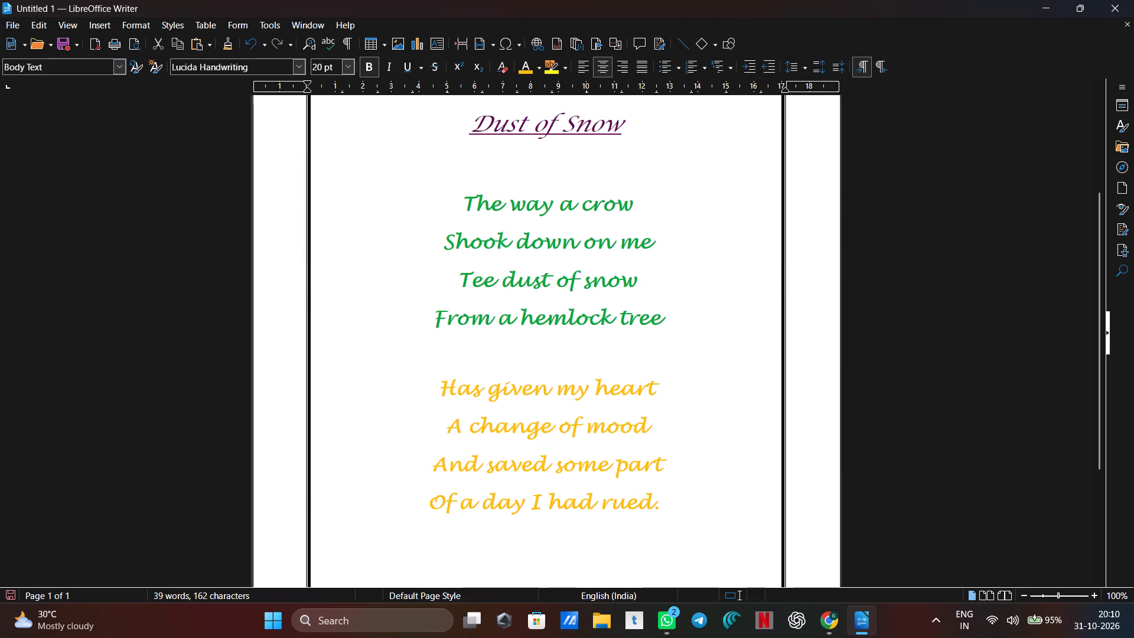
Examine how the page border runs alongside the poem down to the bottom of the page.
scroll(805, 182, "up", 5)
scroll(805, 182, "down", 4)
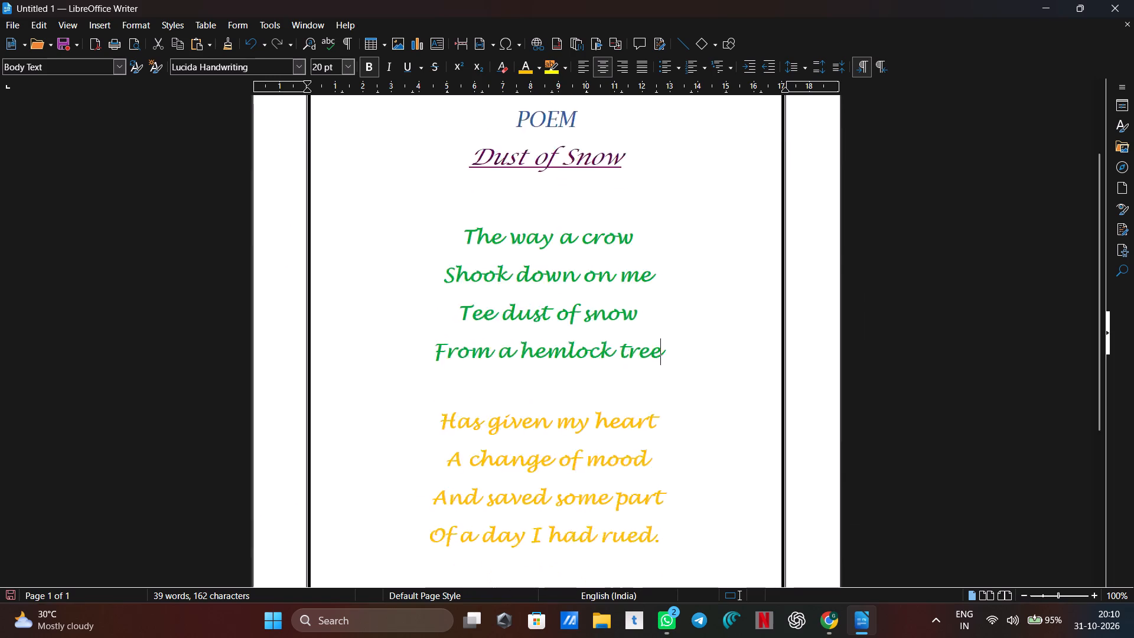
scroll(799, 189, "down", 5)
scroll(703, 281, "up", 3)
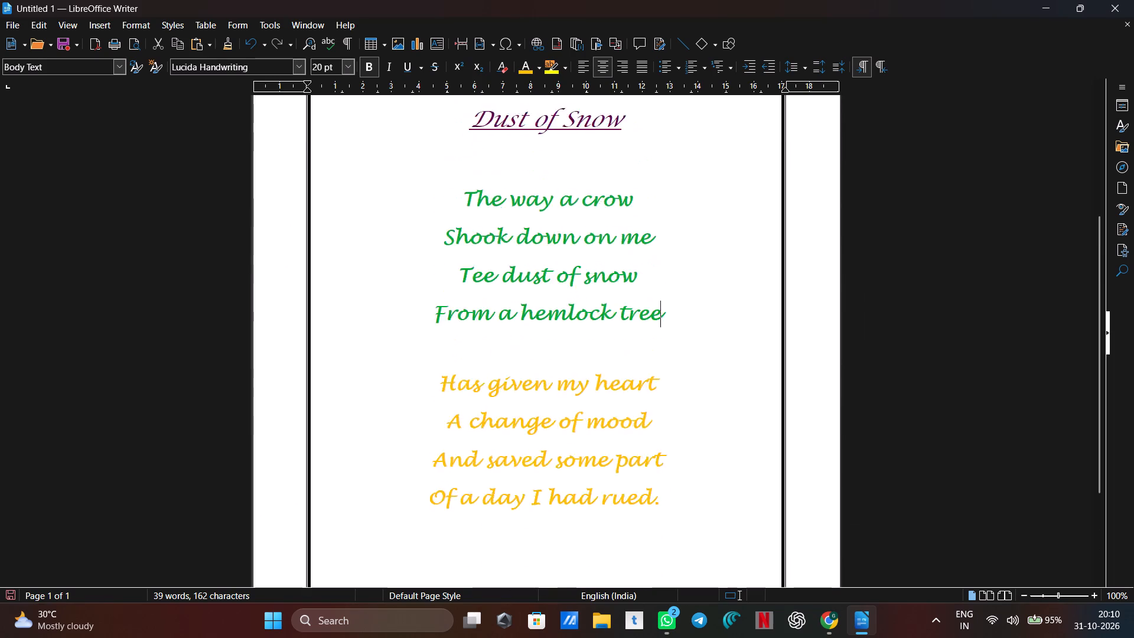
scroll(703, 281, "up", 3)
scroll(754, 362, "down", 8)
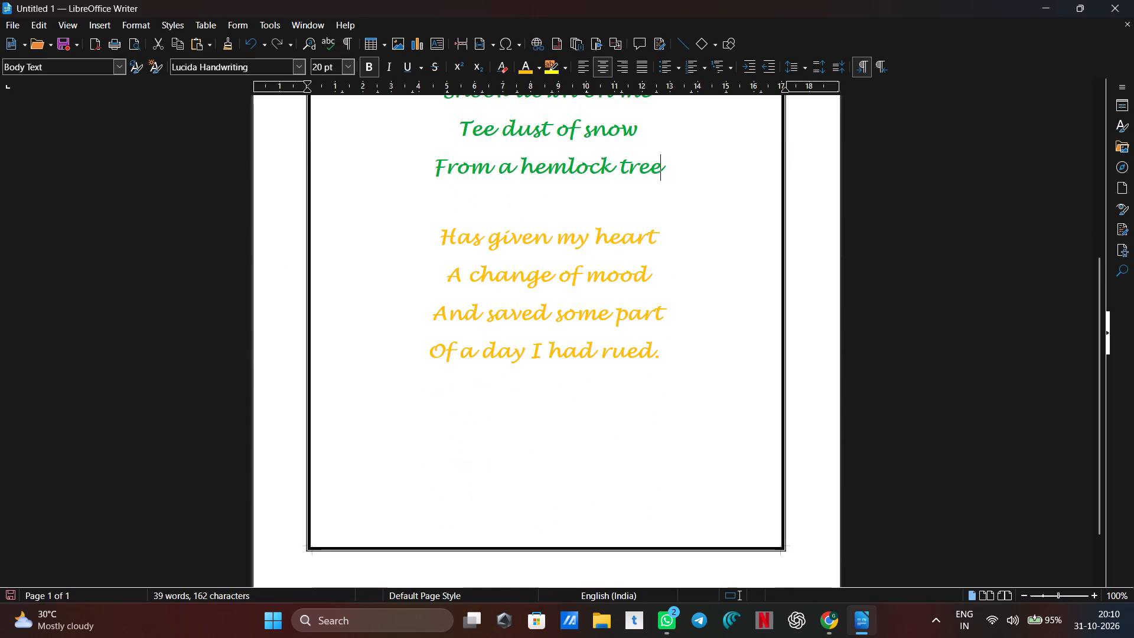
scroll(748, 402, "down", 4)
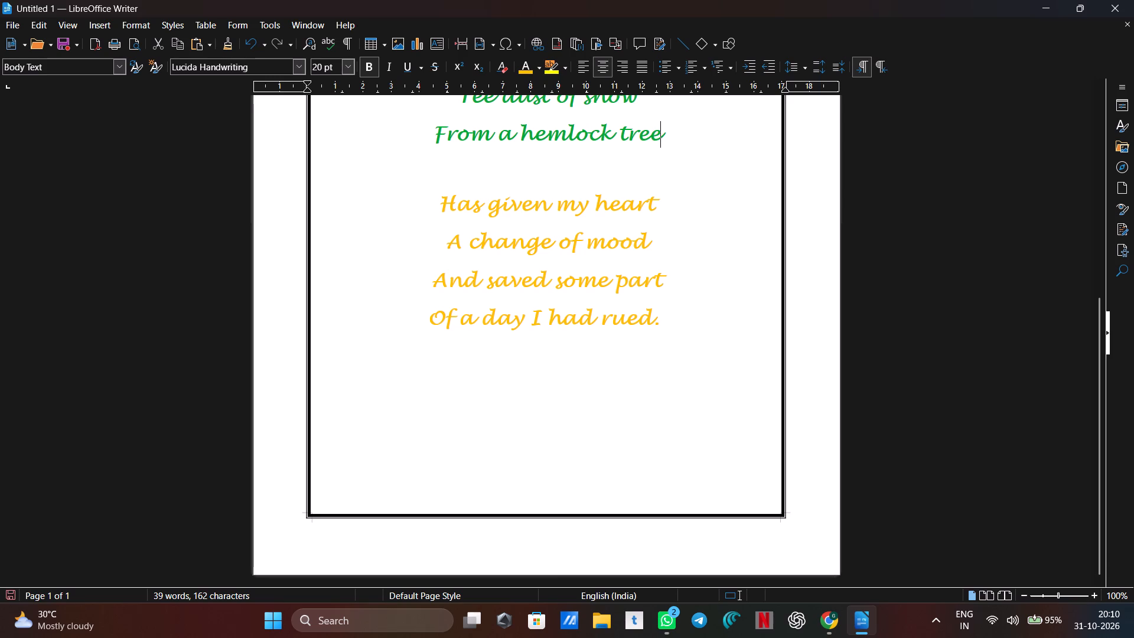
Check the bordered page as a whole at reduced zoom, and review it from top to bottom at 100% zoom.
left_click(1060, 594)
left_click(1071, 590)
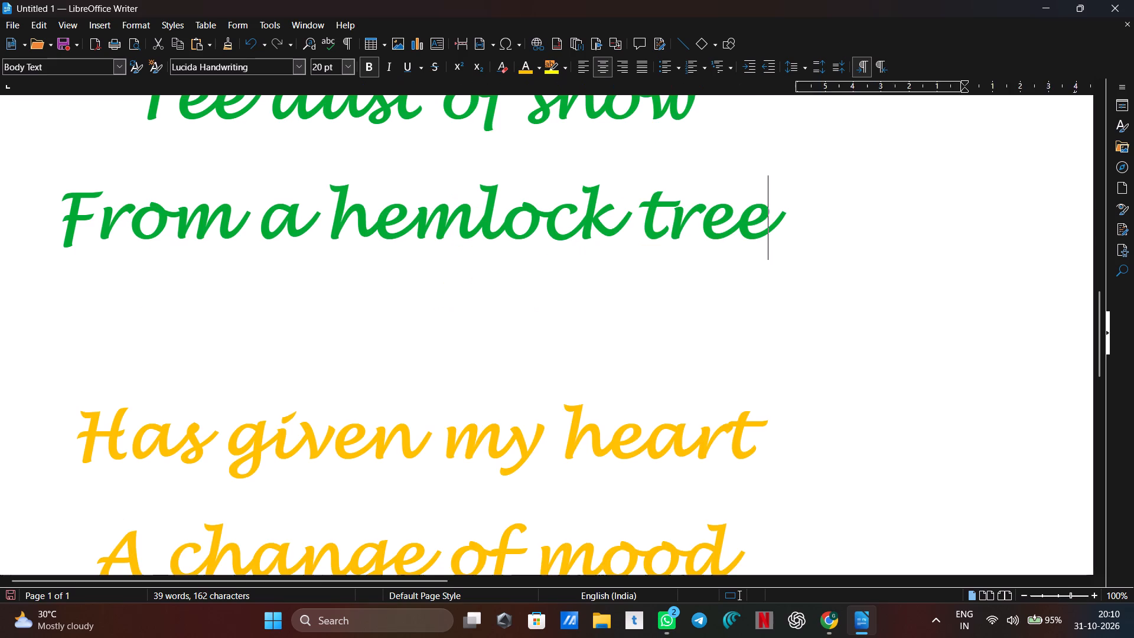
left_click_drag(1066, 590, 1055, 591)
left_click(1055, 591)
left_click_drag(1051, 593, 1045, 599)
double_click(1045, 599)
left_click(1045, 600)
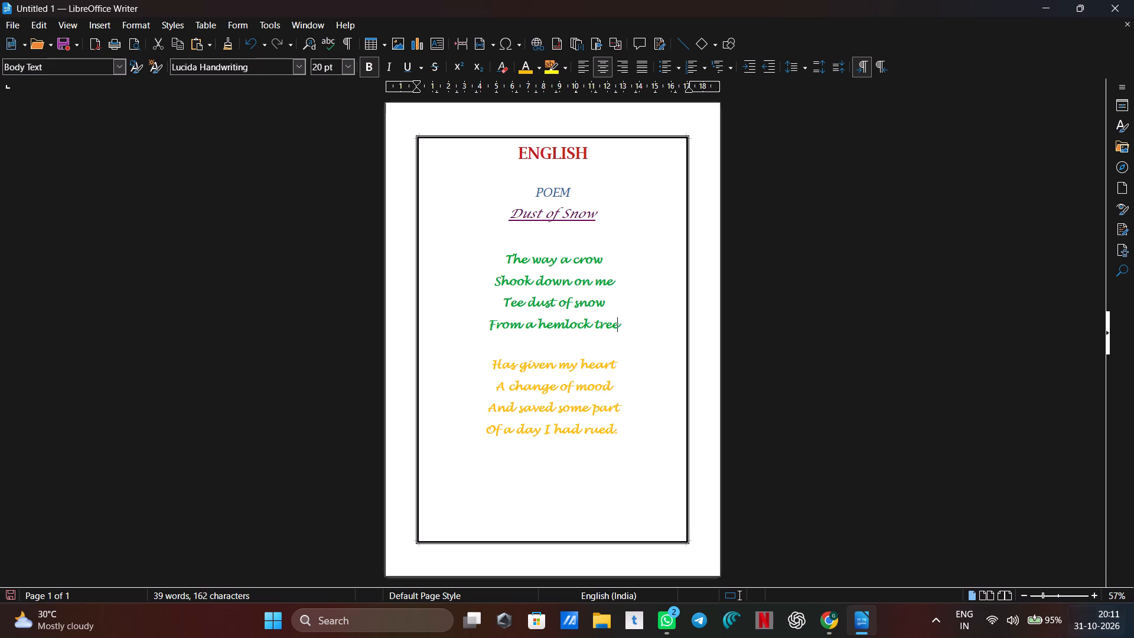
triple_click(1041, 594)
left_click_drag(1042, 594, 1054, 591)
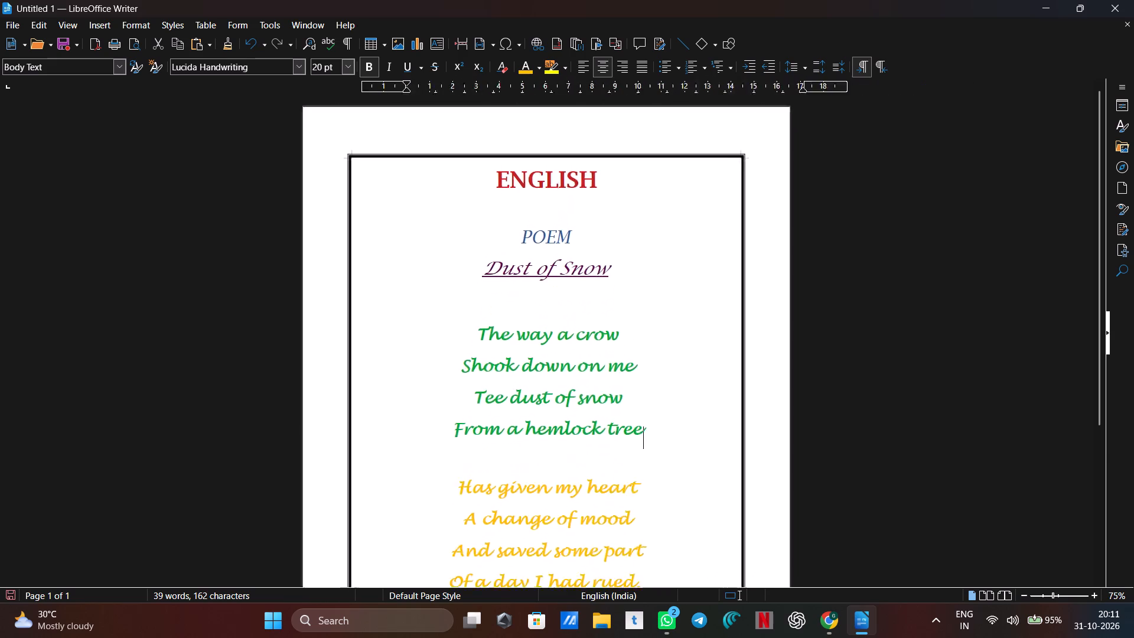
left_click_drag(1054, 591, 1058, 591)
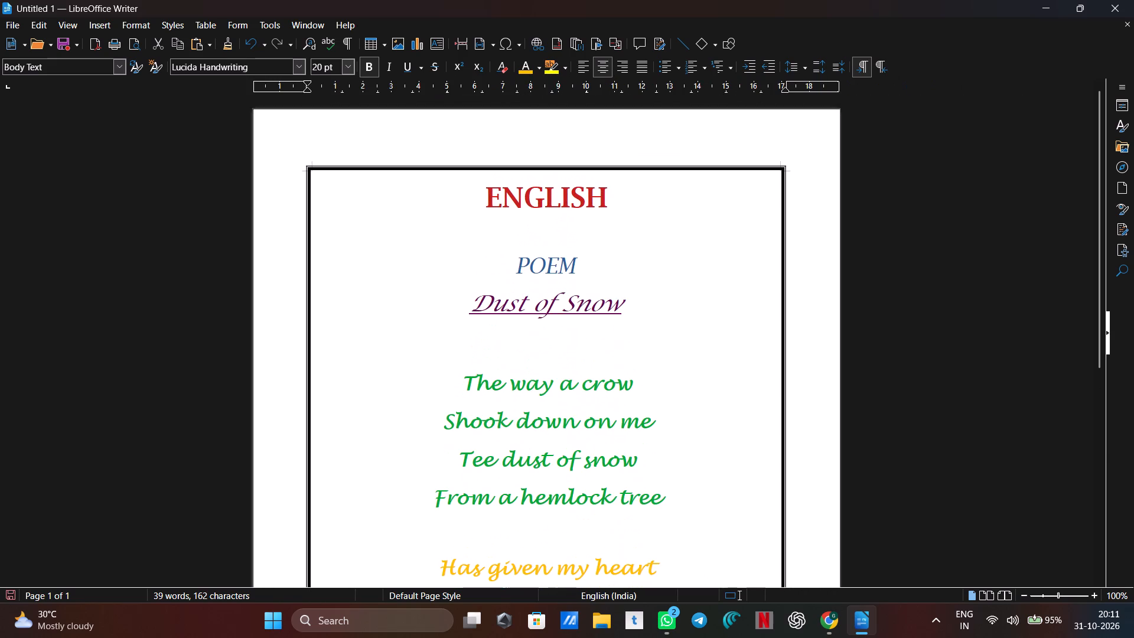
scroll(796, 359, "down", 9)
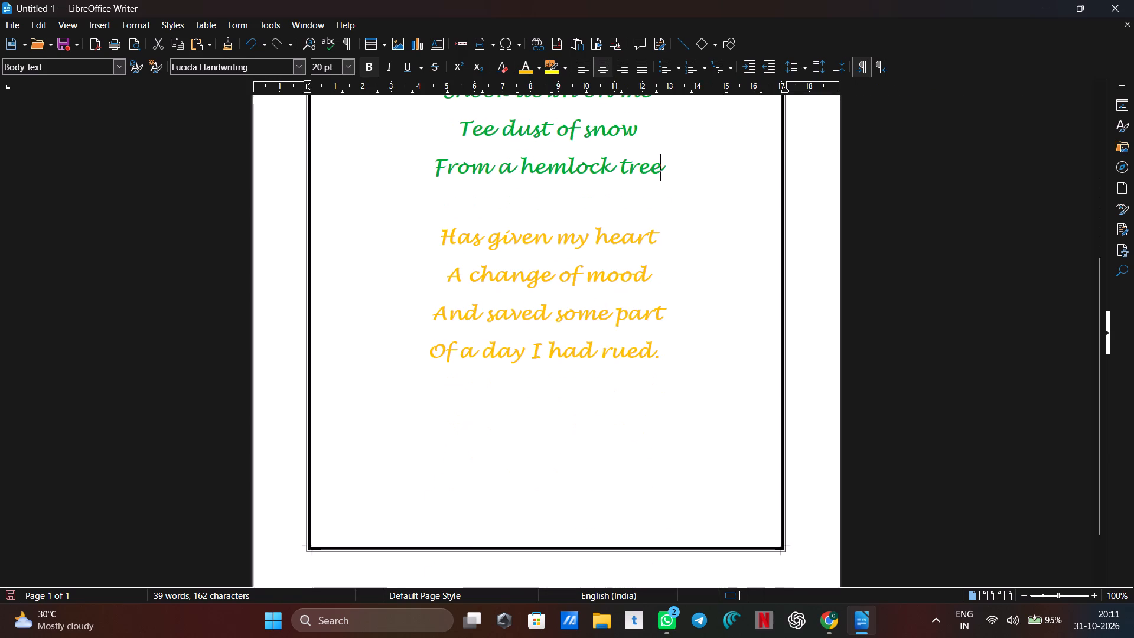
scroll(731, 383, "up", 7)
scroll(731, 384, "down", 1)
scroll(731, 384, "up", 4)
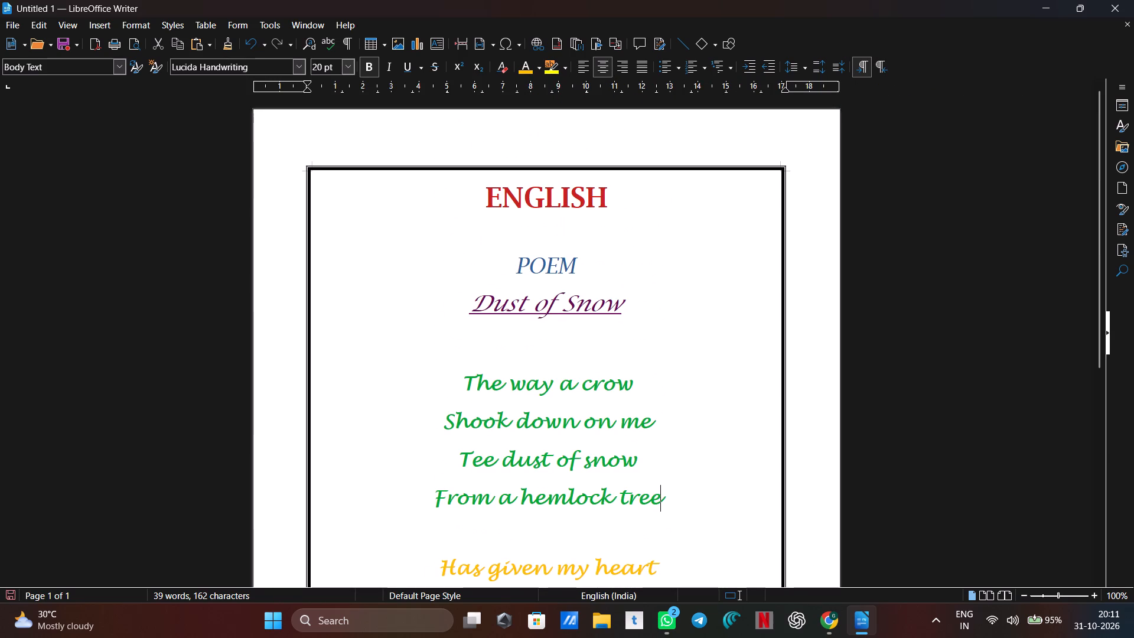
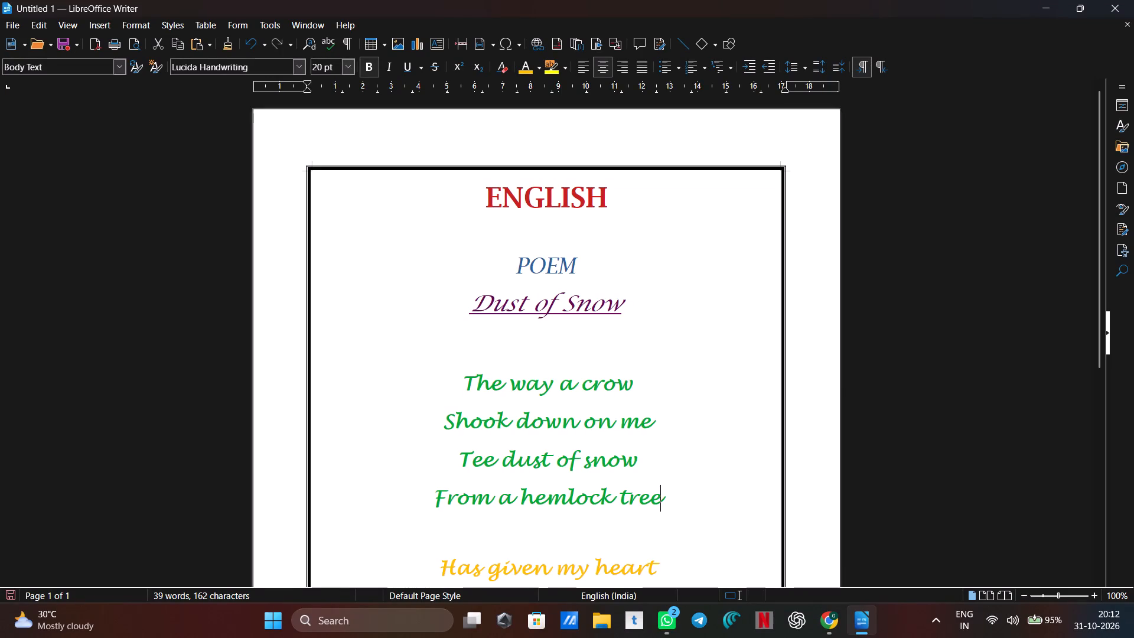
Make the blue "POEM" heading below the ENGLISH title bold.
double_click(514, 262)
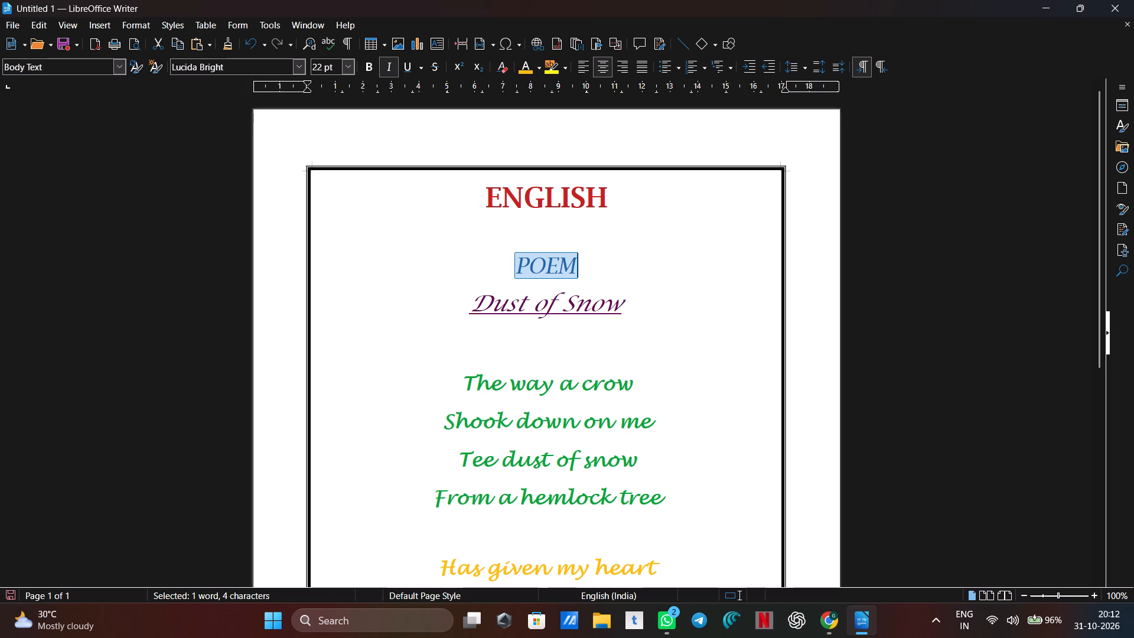
key("ctrl+b")
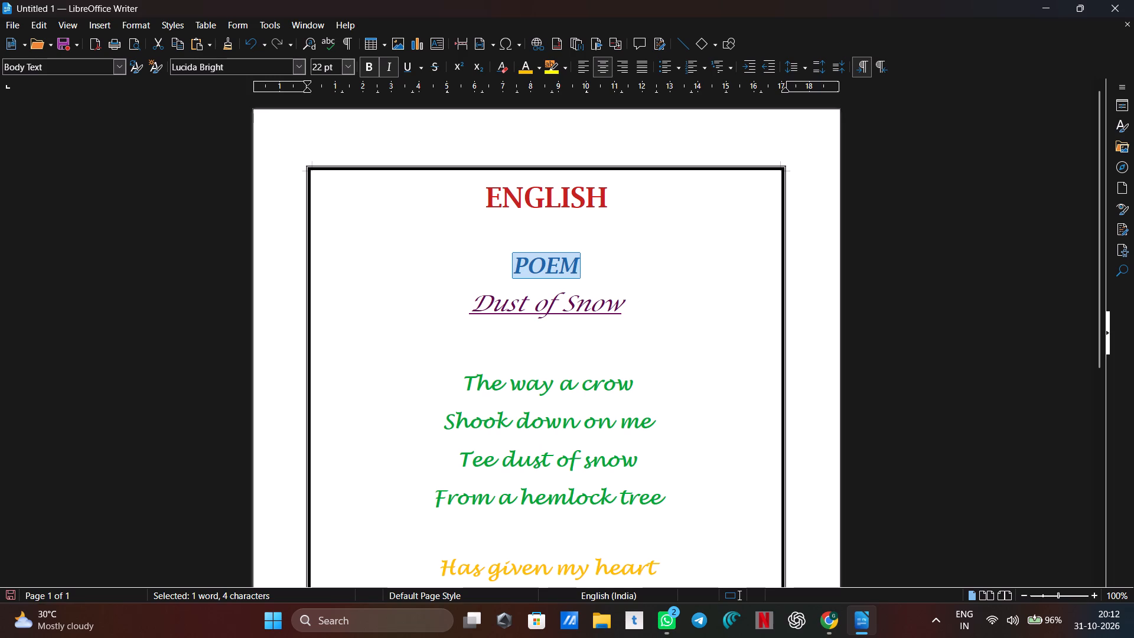
scroll(788, 341, "down", 5)
scroll(757, 349, "up", 1)
scroll(757, 349, "down", 1)
scroll(757, 349, "up", 5)
left_click(594, 395)
Place the text cursor at the end of the underlined poem title "Dust of Snow".
left_click(621, 305)
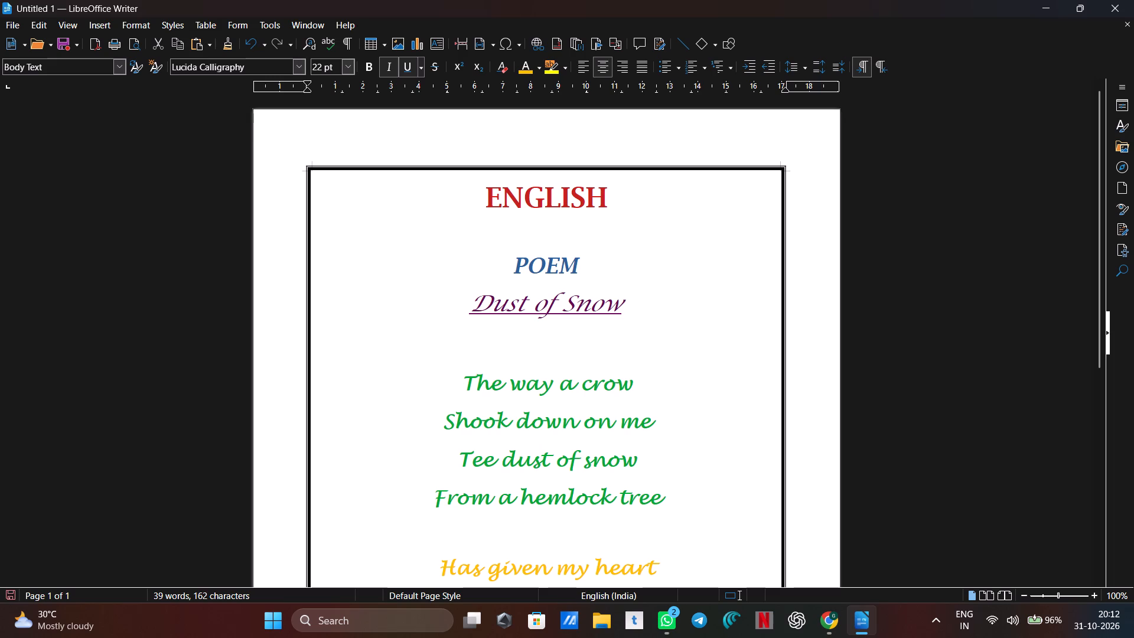
left_click(168, 19)
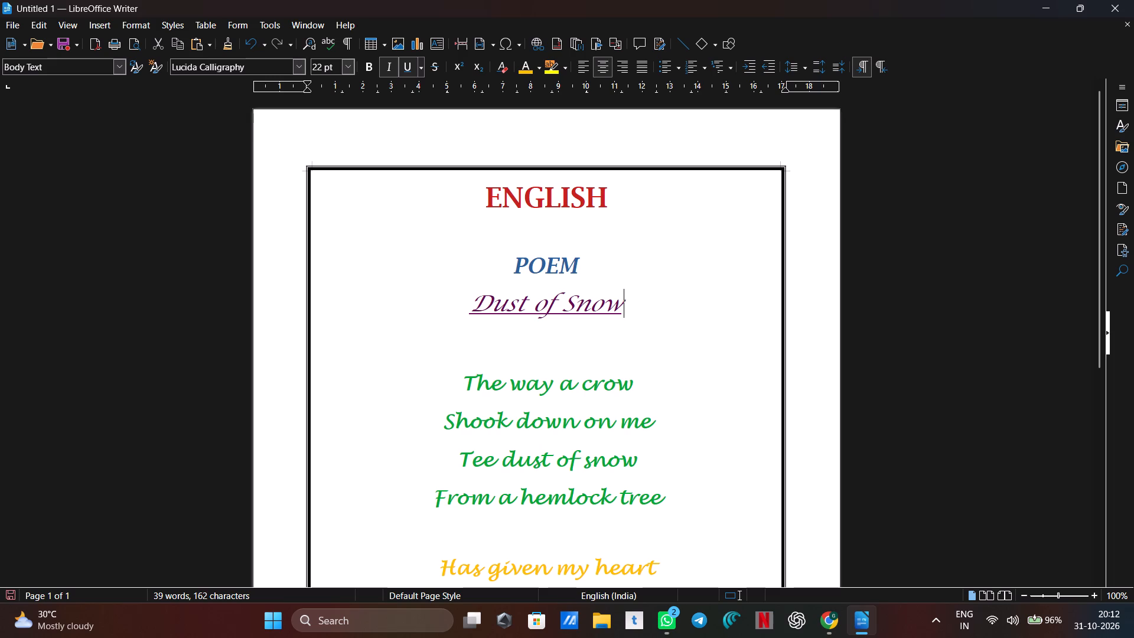
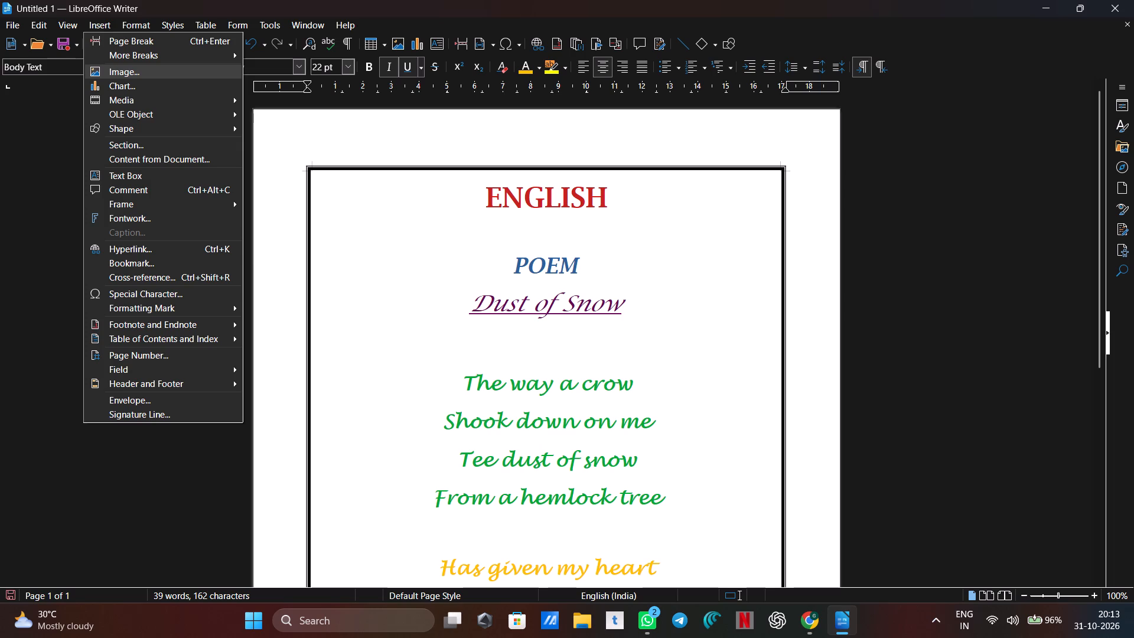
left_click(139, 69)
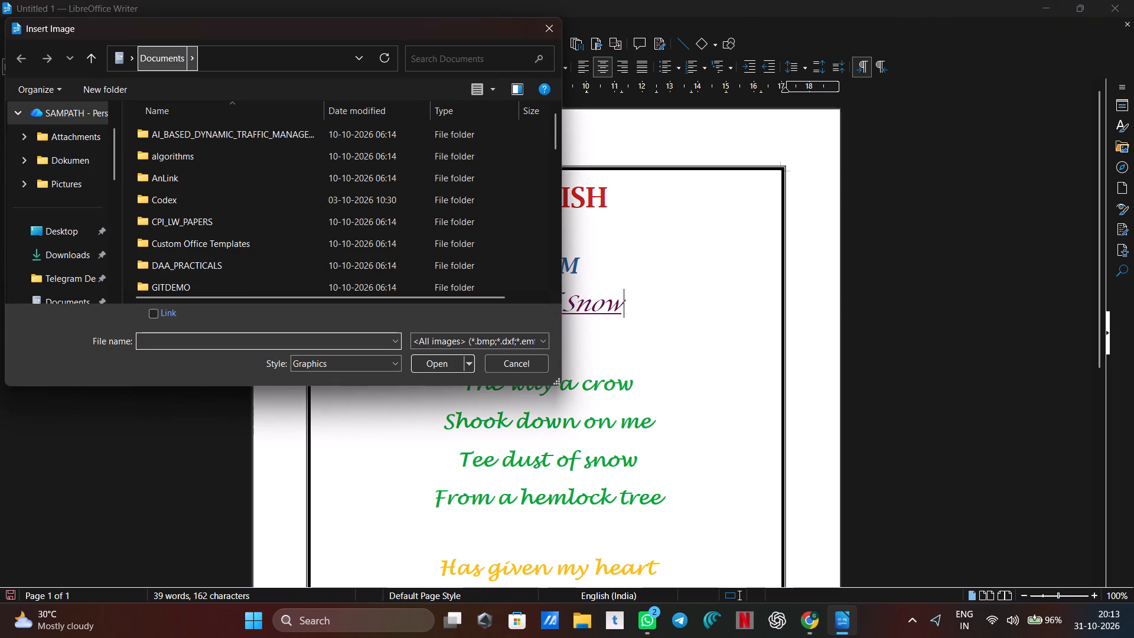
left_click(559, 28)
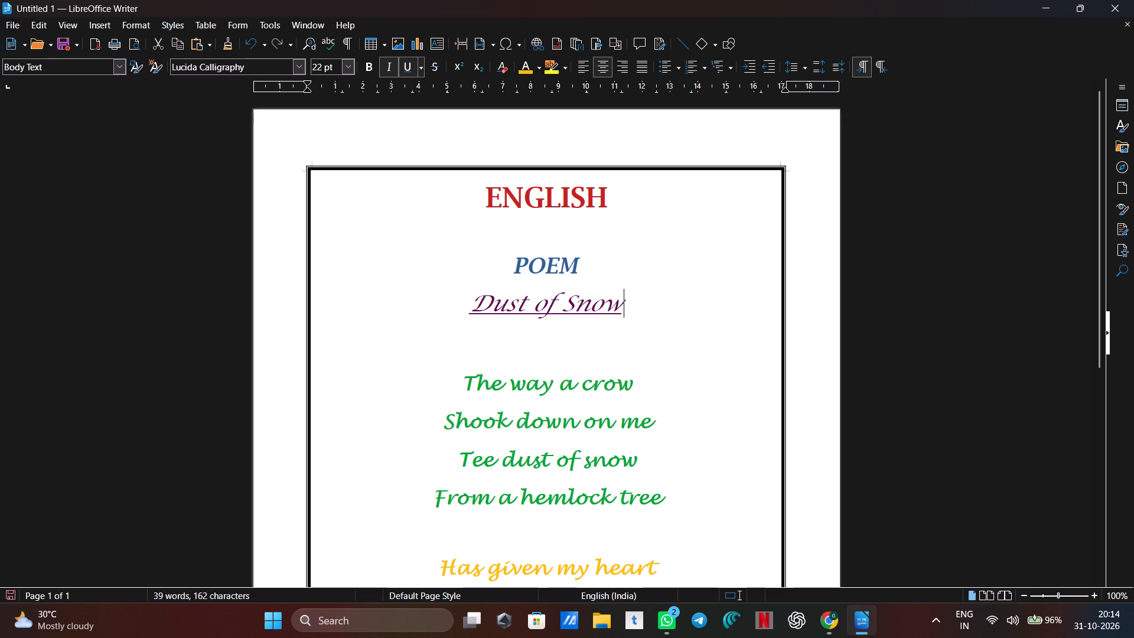
Start a page watermark with the text "CBSE".
left_click(138, 15)
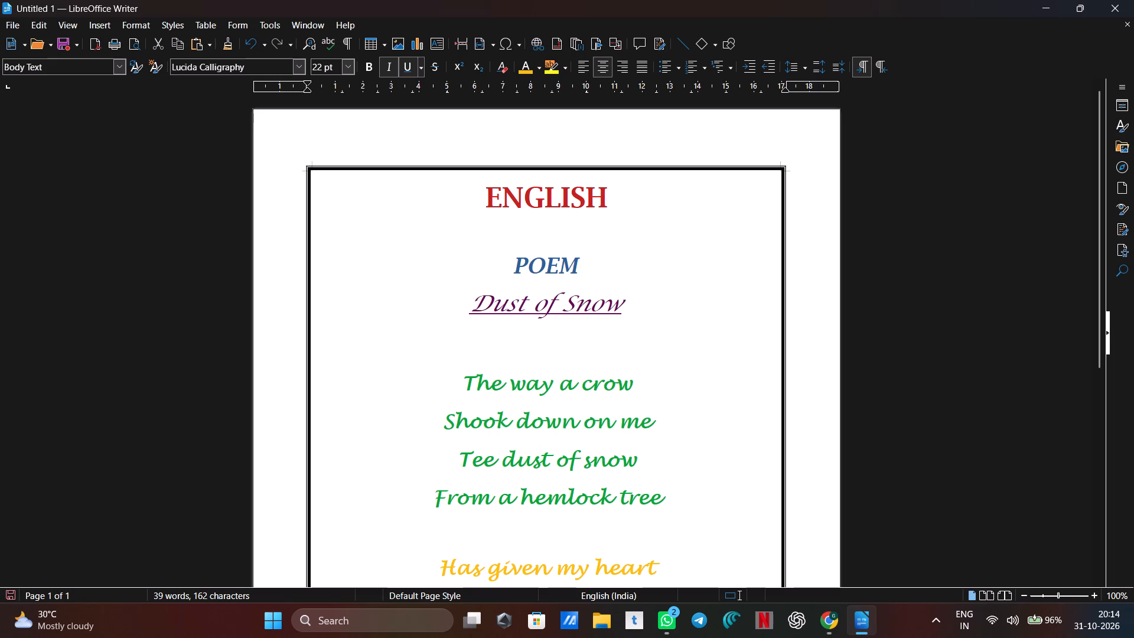
left_click(138, 21)
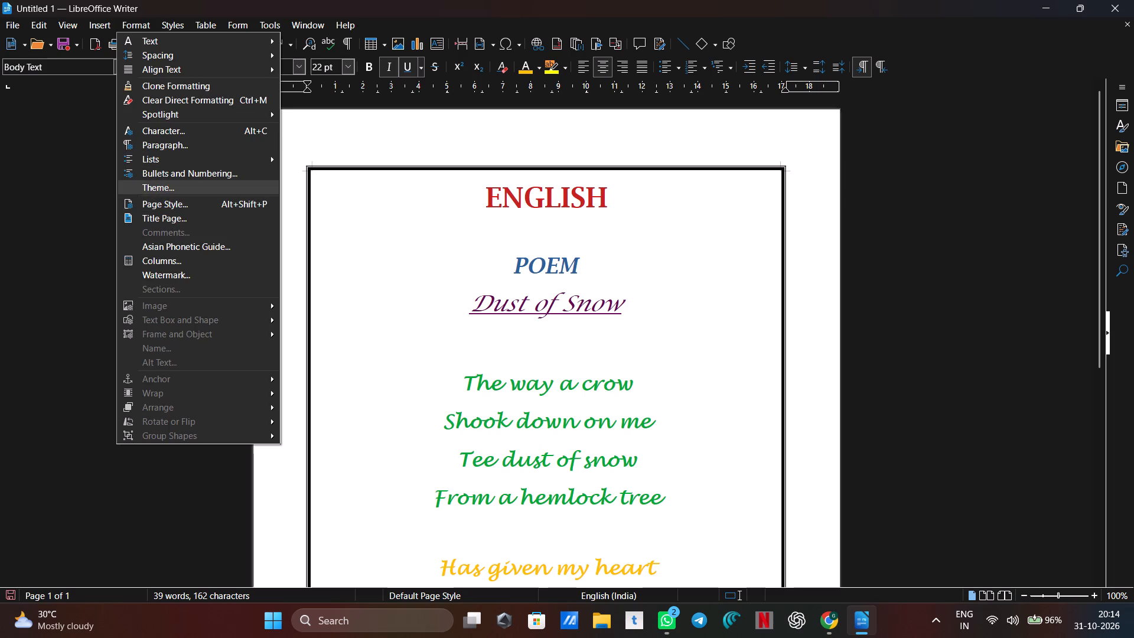
left_click(207, 279)
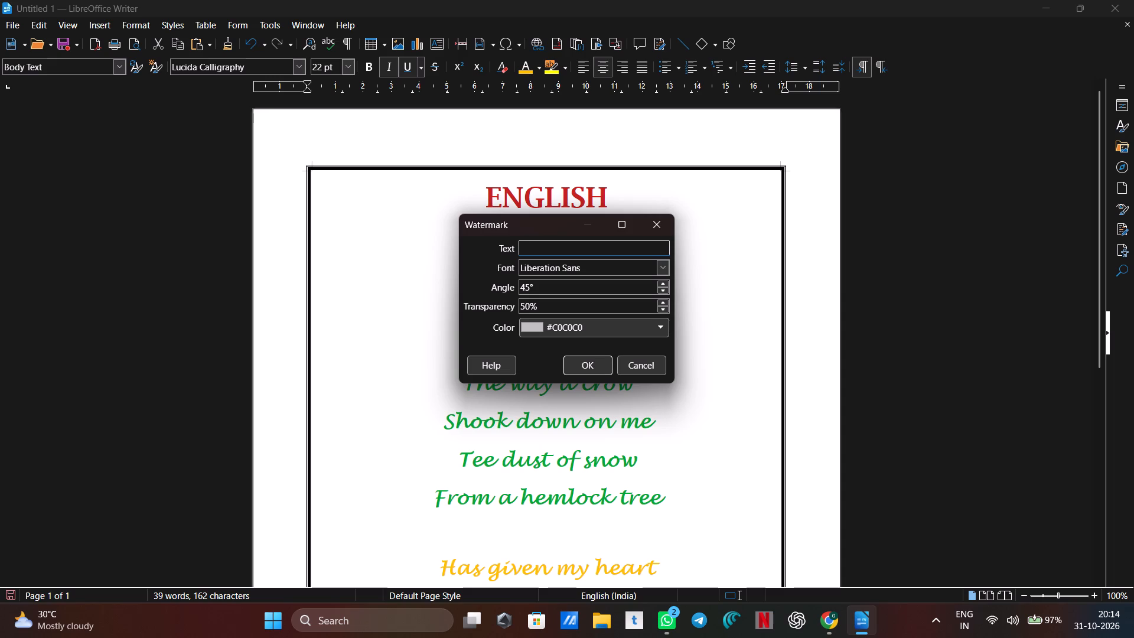
type("CBSE")
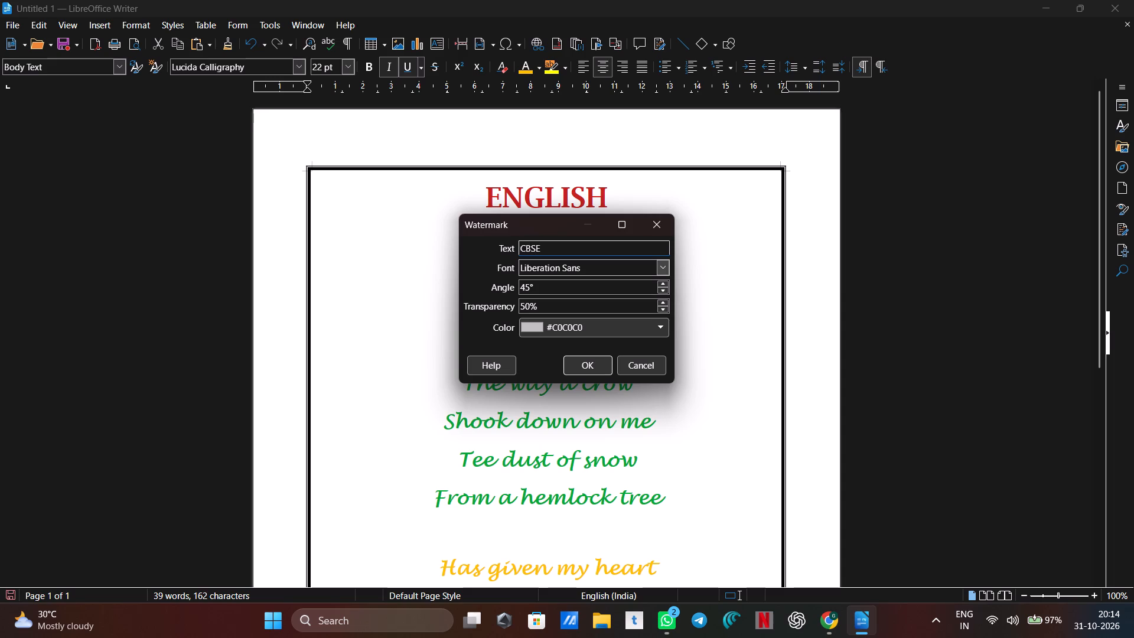
Set the font of the CBSE watermark to Arial Narrow.
left_click(669, 263)
scroll(621, 383, "down", 1)
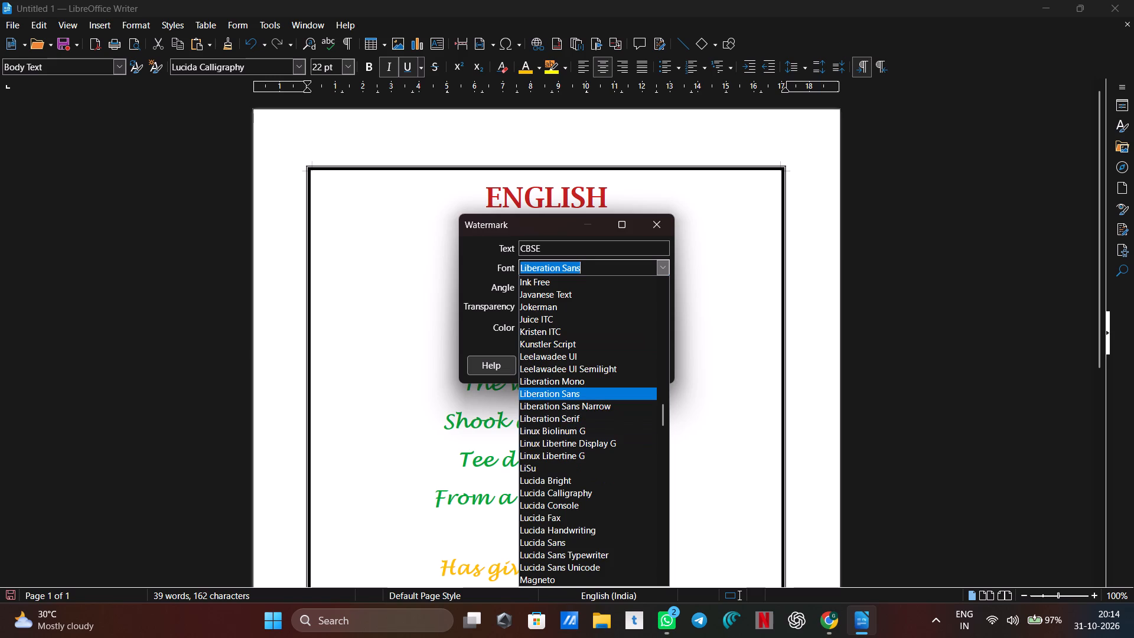
scroll(589, 396, "up", 2)
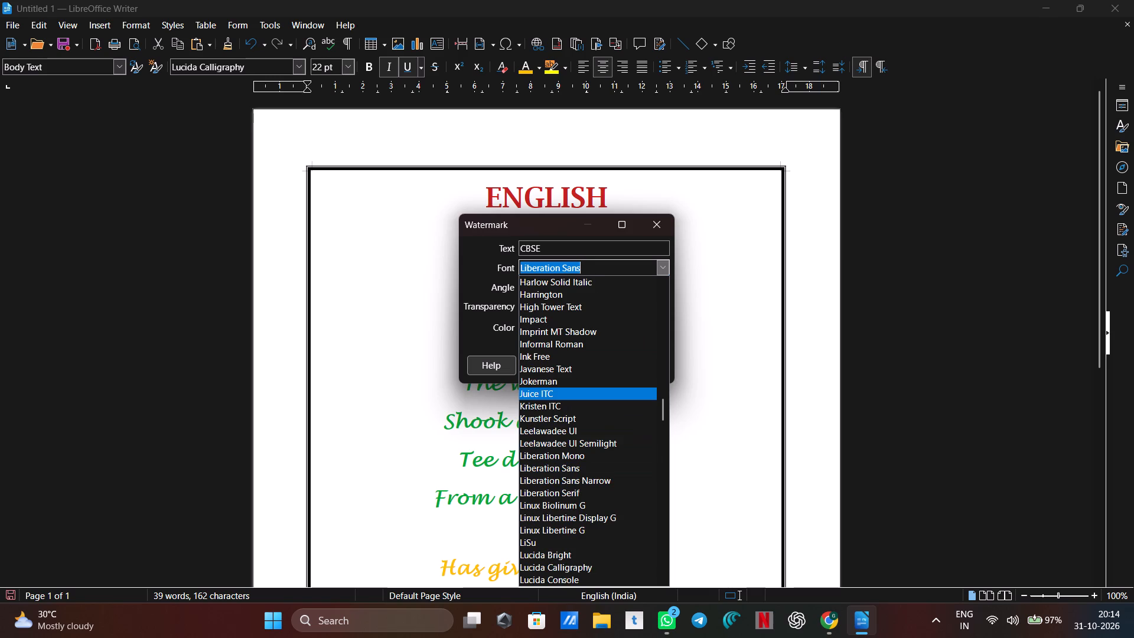
scroll(578, 386, "down", 1)
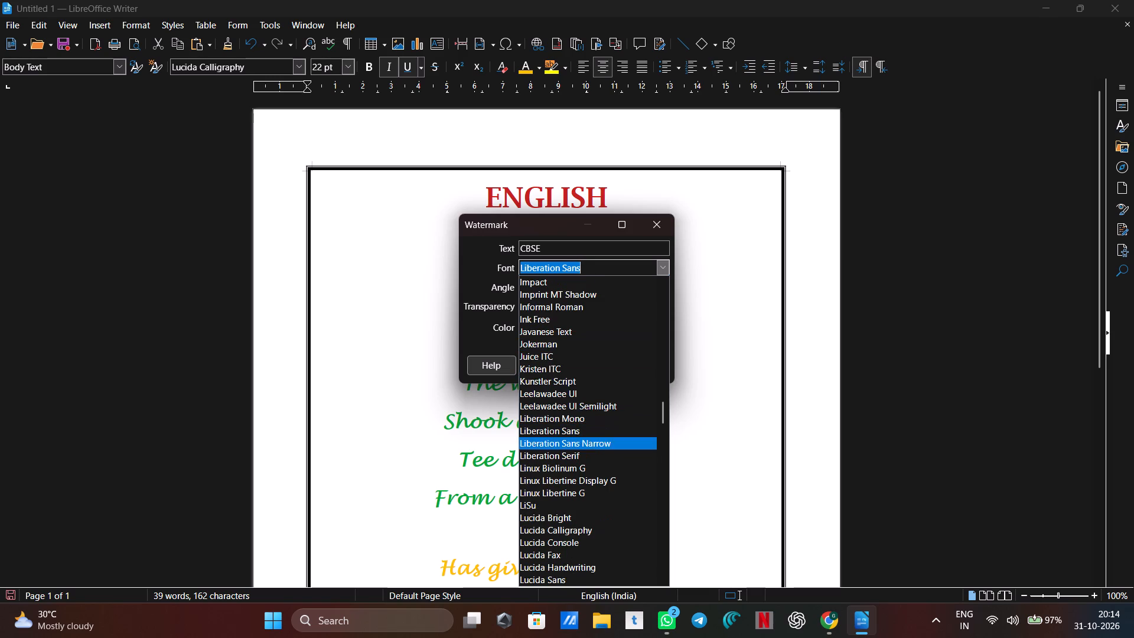
scroll(584, 480, "down", 4)
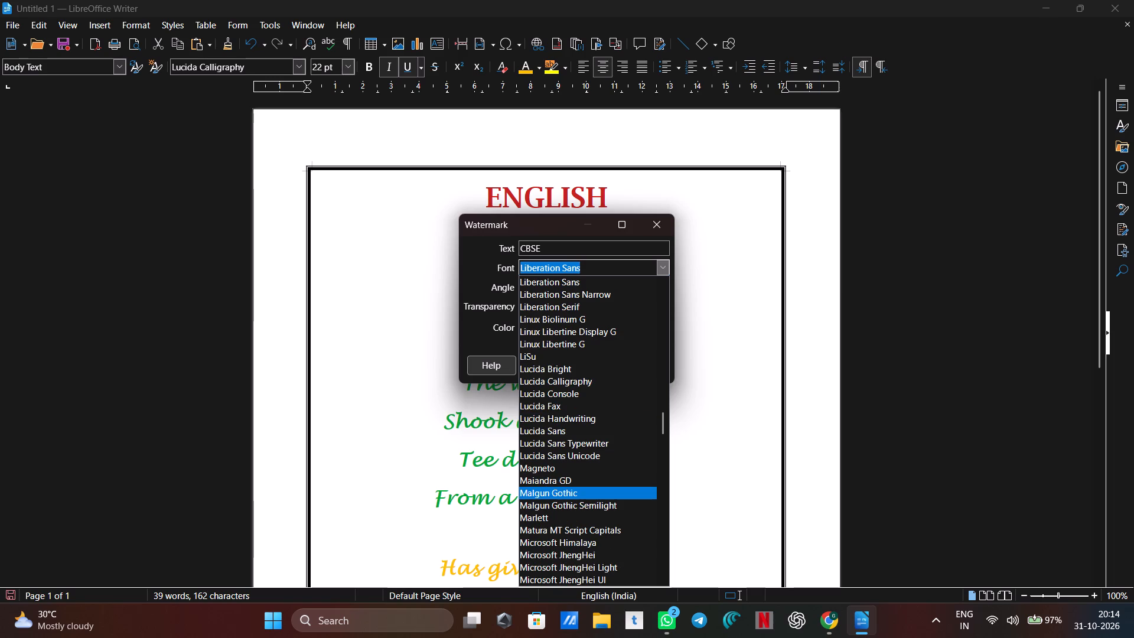
scroll(578, 539, "up", 6)
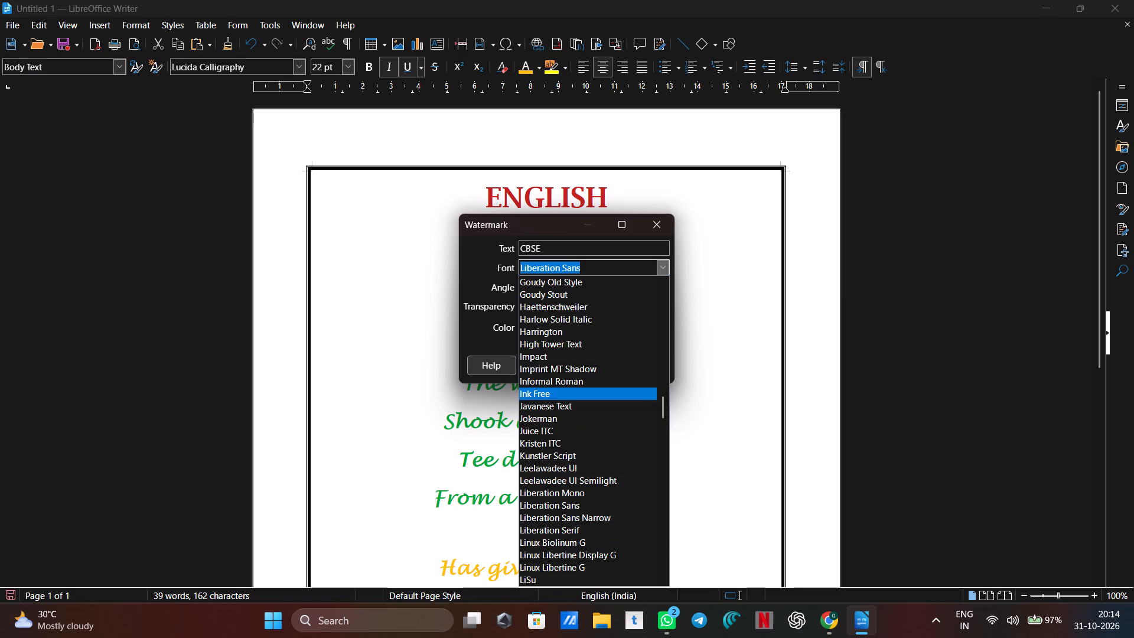
scroll(568, 364, "up", 2)
scroll(568, 364, "down", 20)
scroll(568, 364, "down", 2)
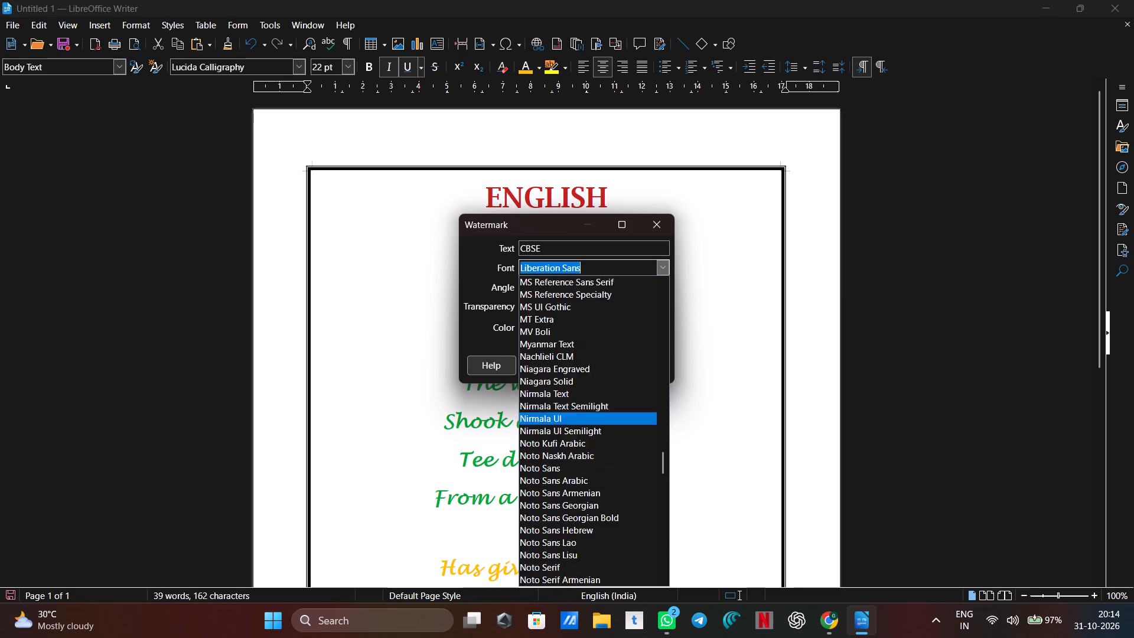
scroll(590, 461, "down", 20)
scroll(590, 461, "down", 5)
scroll(590, 461, "up", 5)
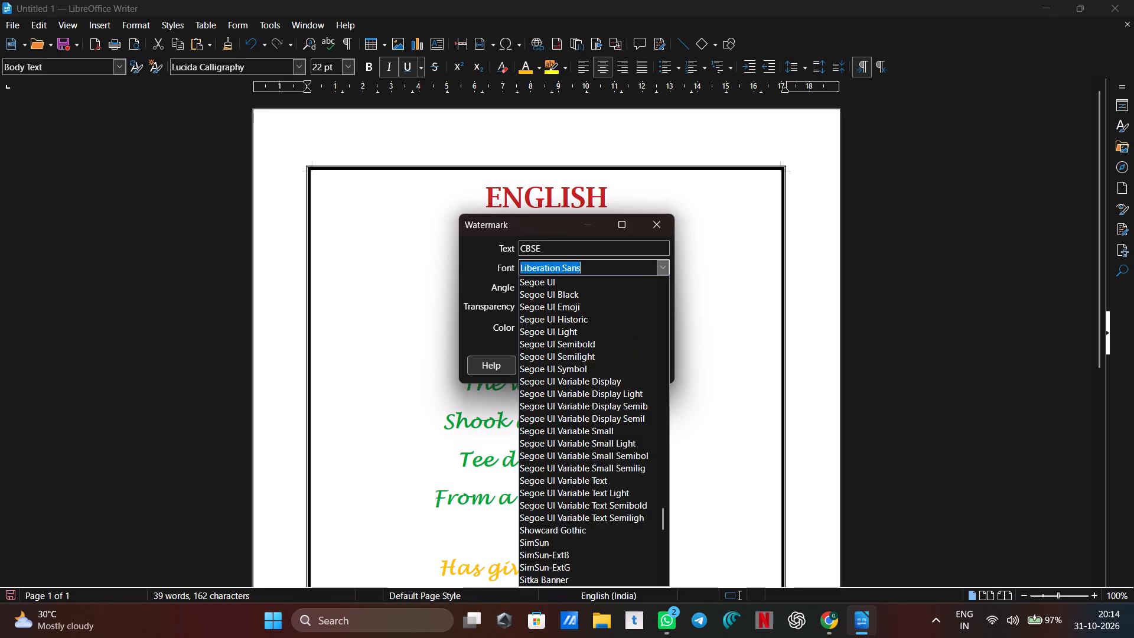
scroll(590, 461, "up", 10)
scroll(590, 461, "down", 1)
scroll(590, 461, "up", 2)
scroll(590, 461, "down", 1)
scroll(590, 461, "up", 20)
scroll(590, 461, "up", 15)
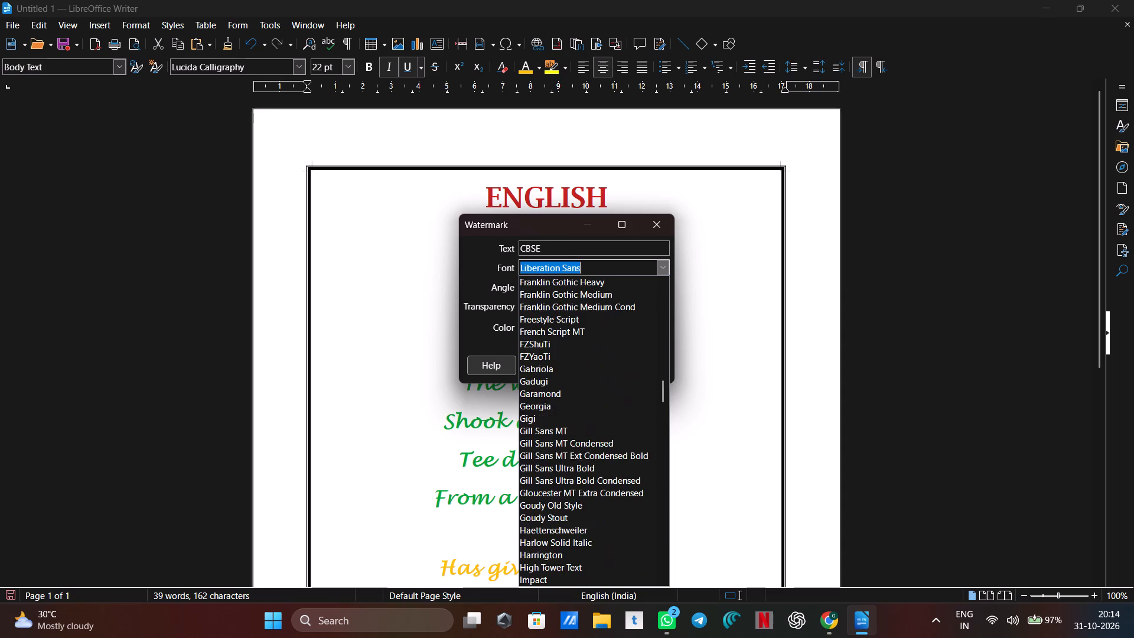
scroll(590, 461, "up", 13)
scroll(590, 461, "down", 2)
scroll(590, 461, "up", 14)
scroll(590, 461, "down", 2)
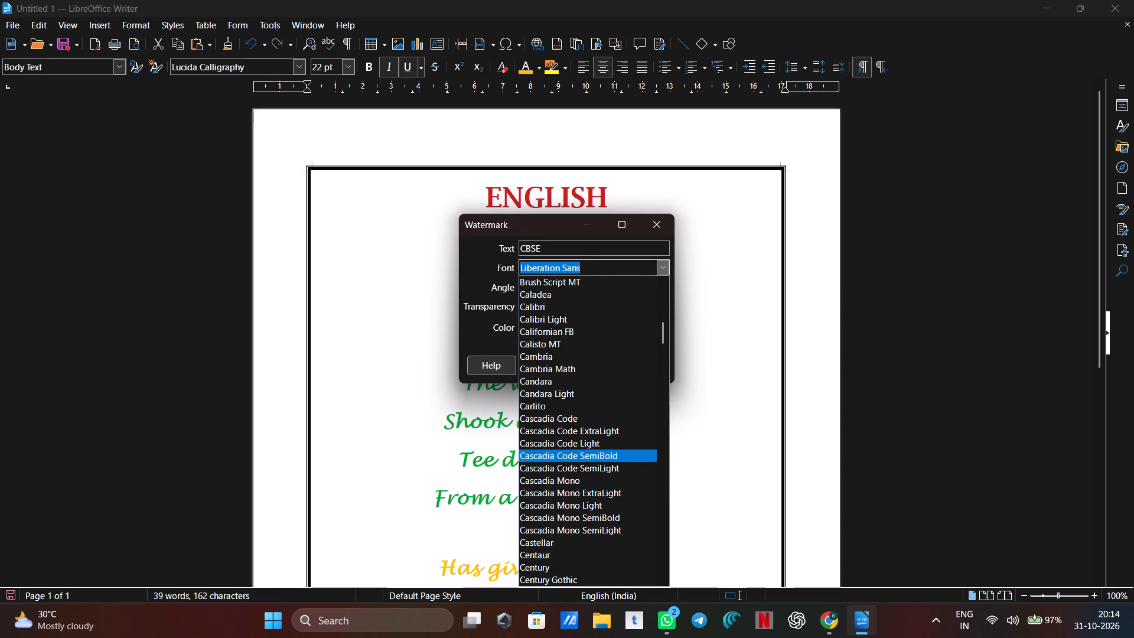
scroll(576, 473, "down", 1)
scroll(576, 474, "up", 18)
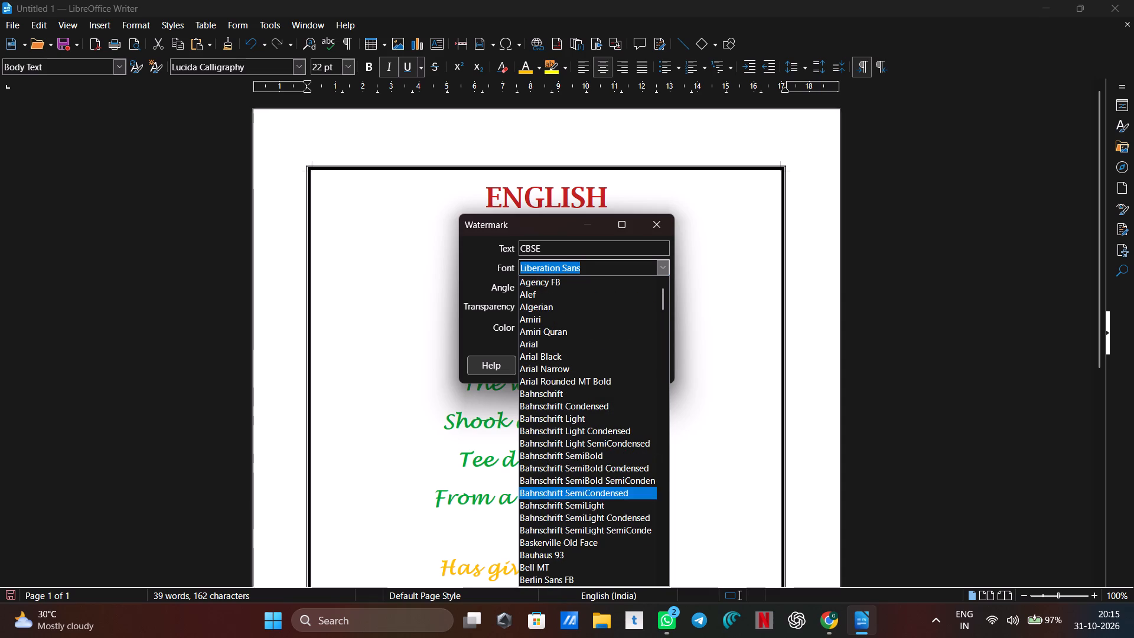
scroll(537, 379, "up", 3)
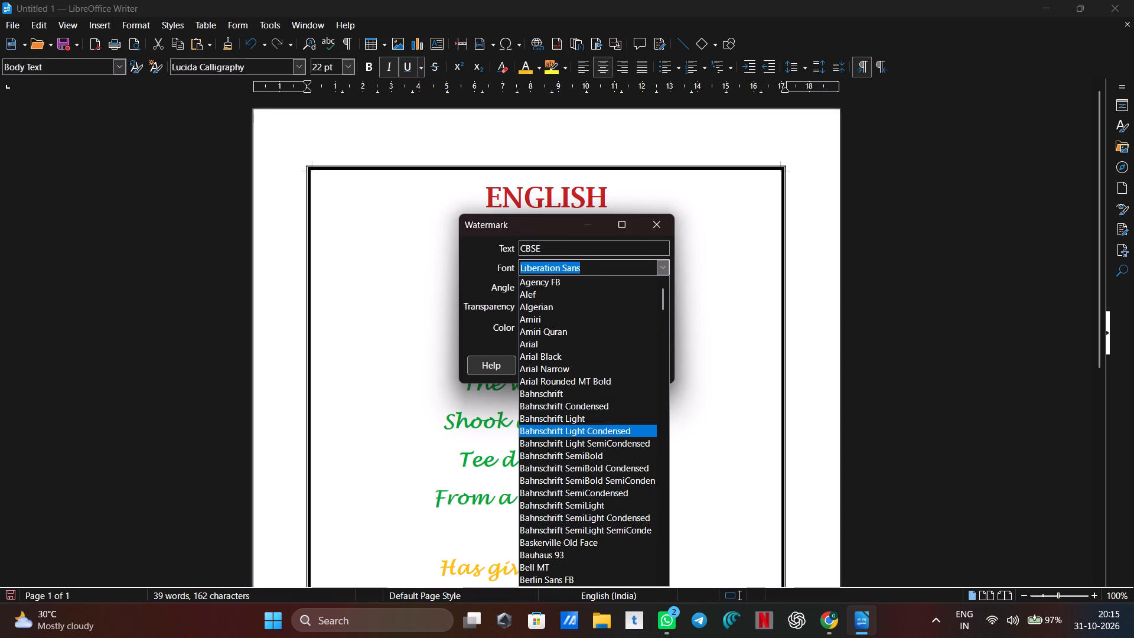
scroll(576, 393, "up", 1)
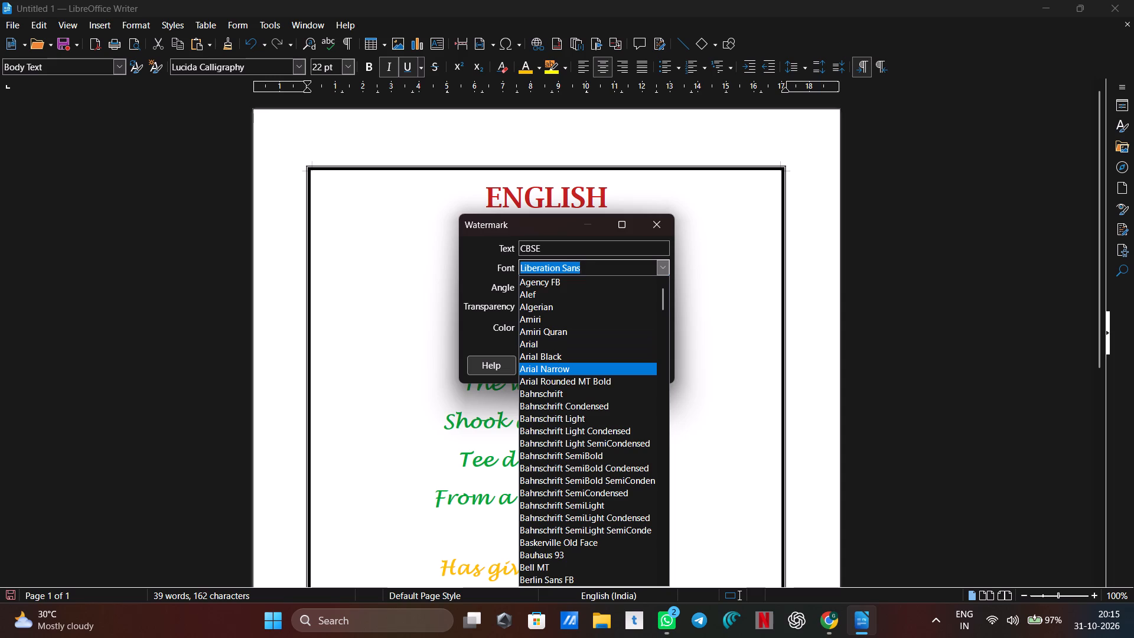
left_click(566, 369)
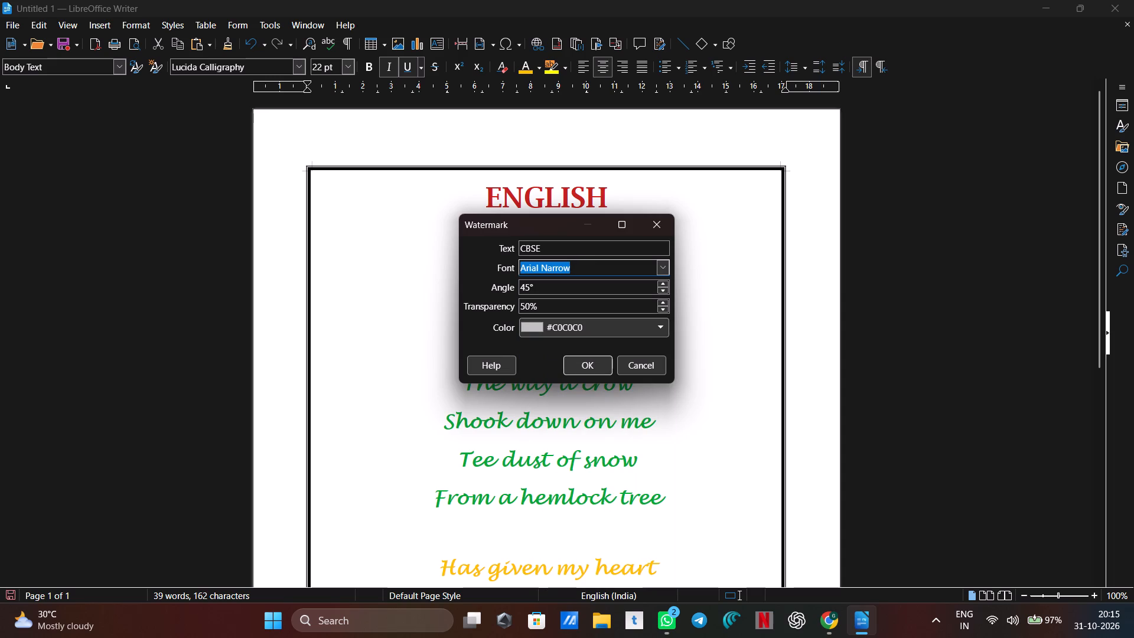
Set the angle of the CBSE watermark to 50°.
left_click(662, 283)
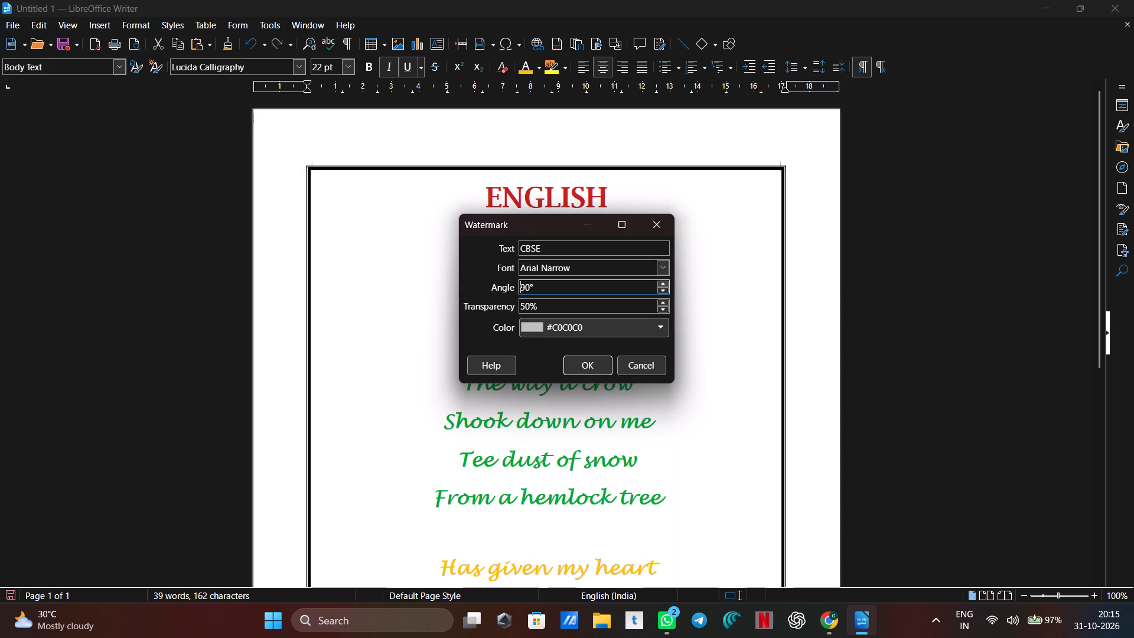
left_click(665, 289)
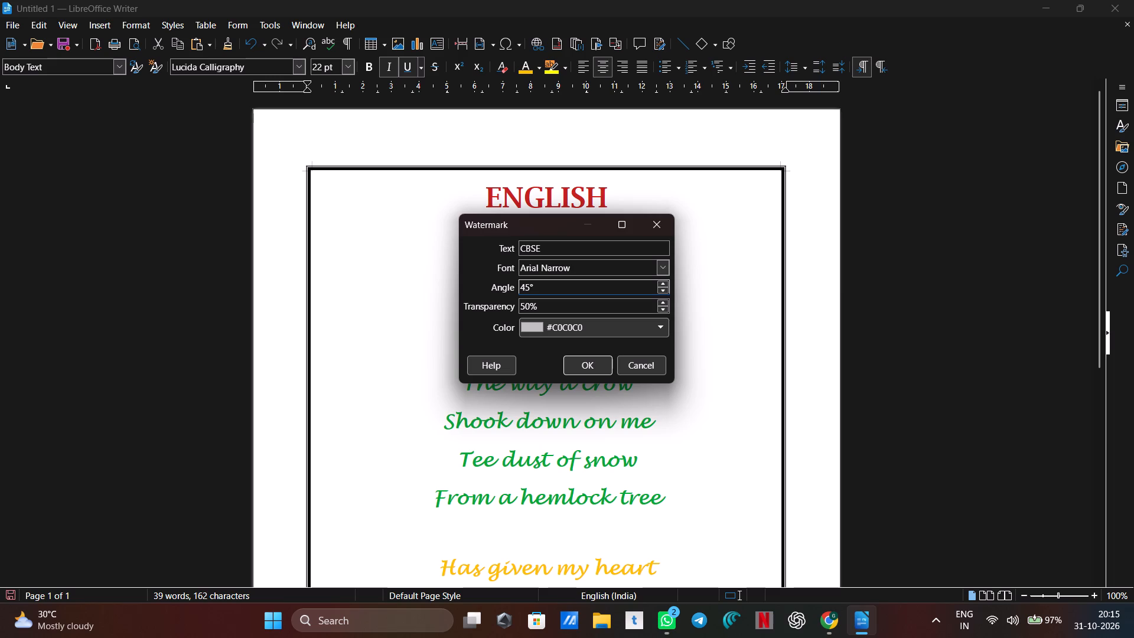
left_click(630, 289)
key("BackSpace")
key("BackSpace")
key("BackSpace")
type("50")
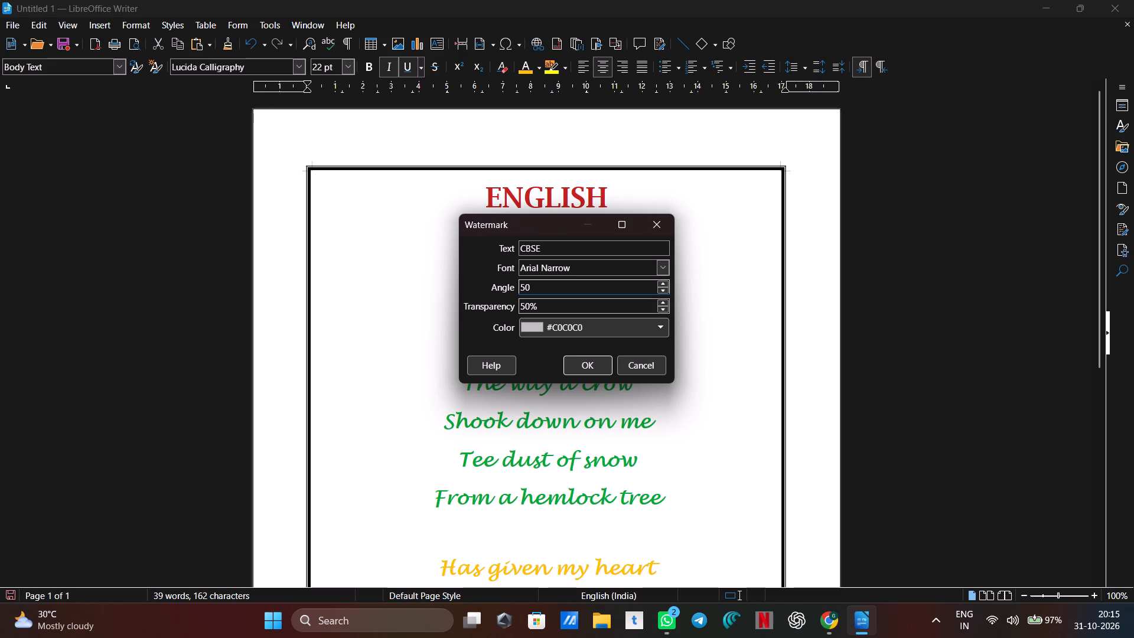
Set the watermark's transparency to 43% and apply the watermark to the page.
left_click(608, 307)
key("BackSpace")
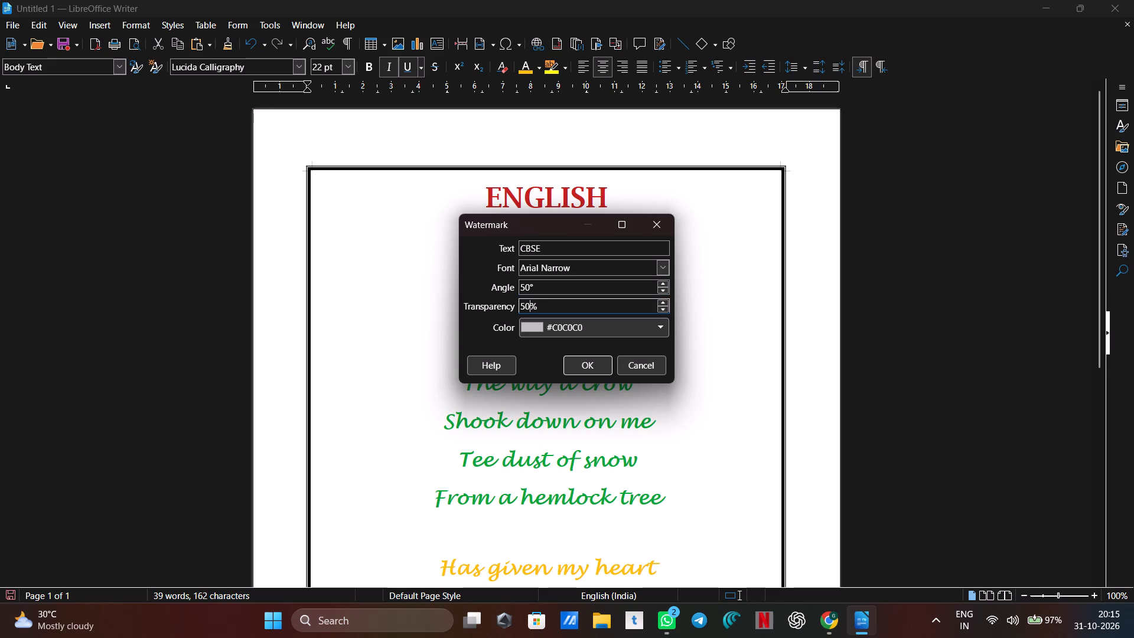
key("BackSpace")
key("BackSpace")
key("4")
key("3")
left_click(597, 372)
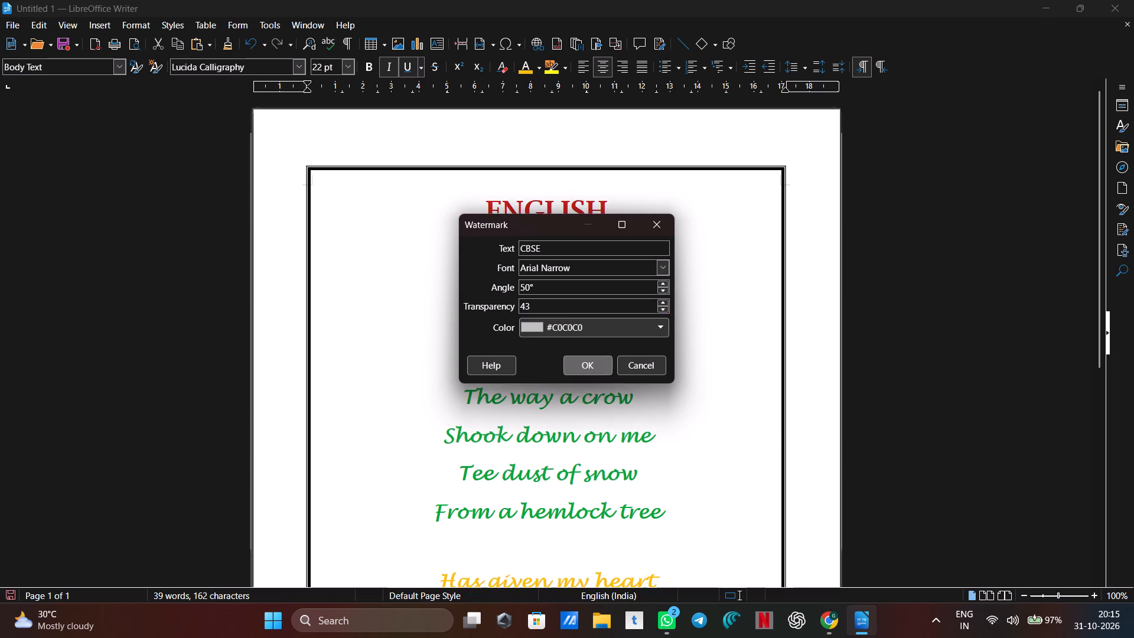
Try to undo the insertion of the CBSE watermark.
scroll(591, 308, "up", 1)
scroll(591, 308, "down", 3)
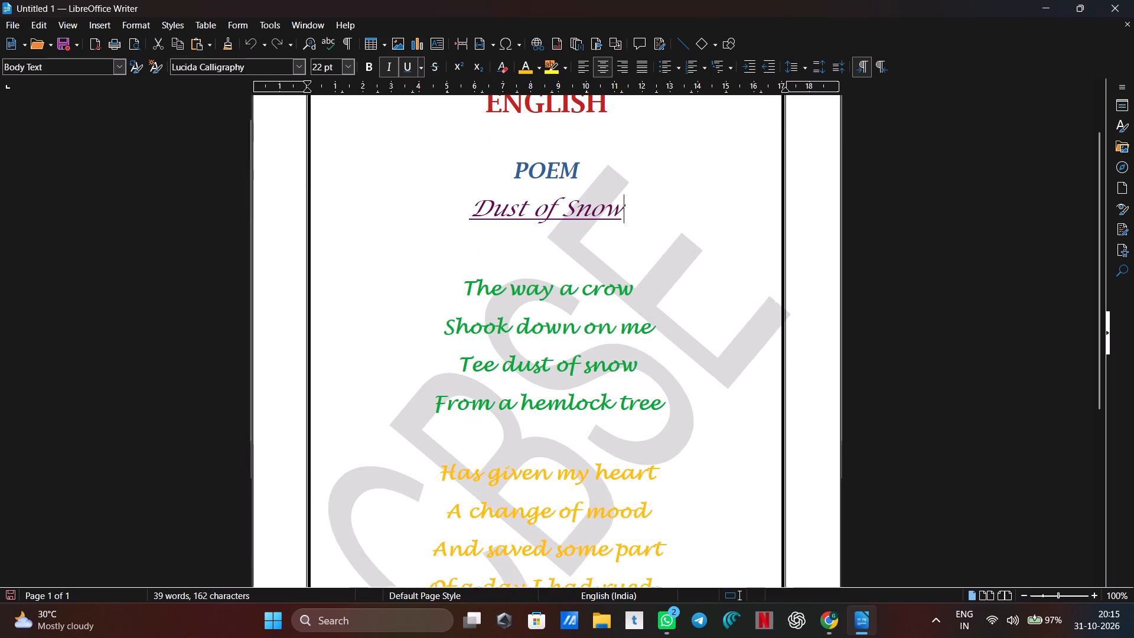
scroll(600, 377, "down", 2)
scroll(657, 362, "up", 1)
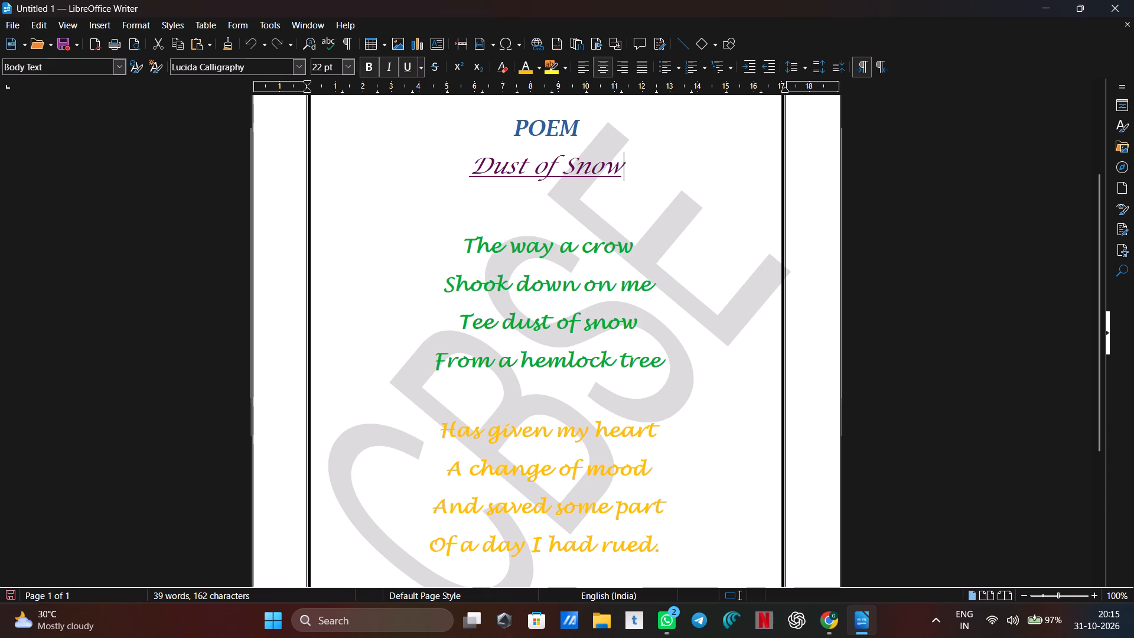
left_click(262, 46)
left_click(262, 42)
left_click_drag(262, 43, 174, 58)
Set the angle of the CBSE watermark to 45° and apply it to the page.
left_click(134, 28)
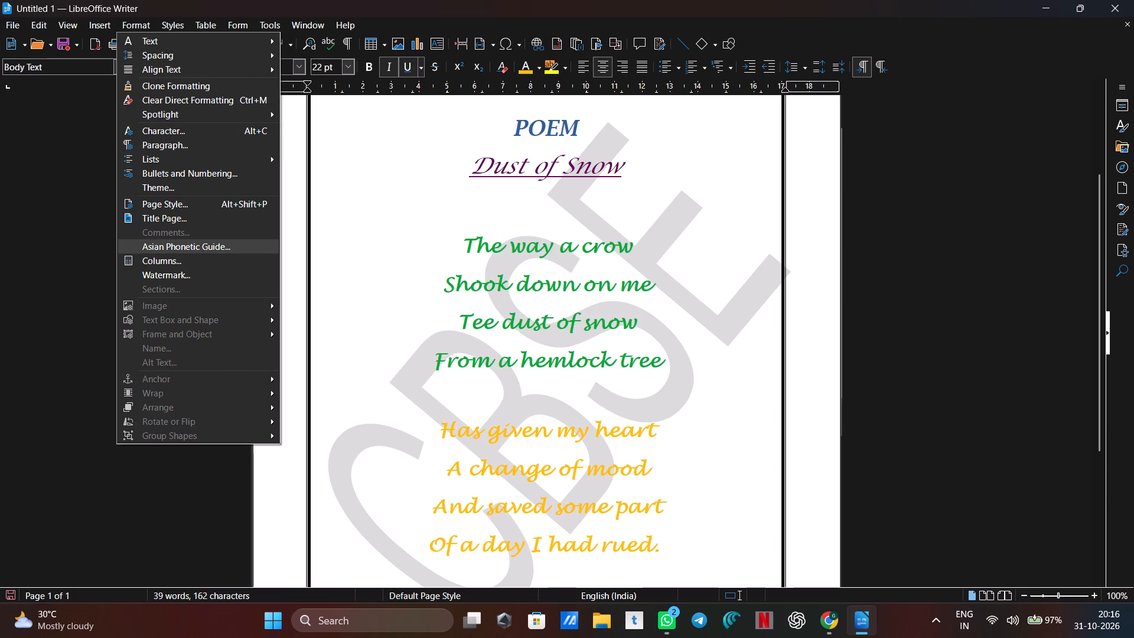
left_click(165, 278)
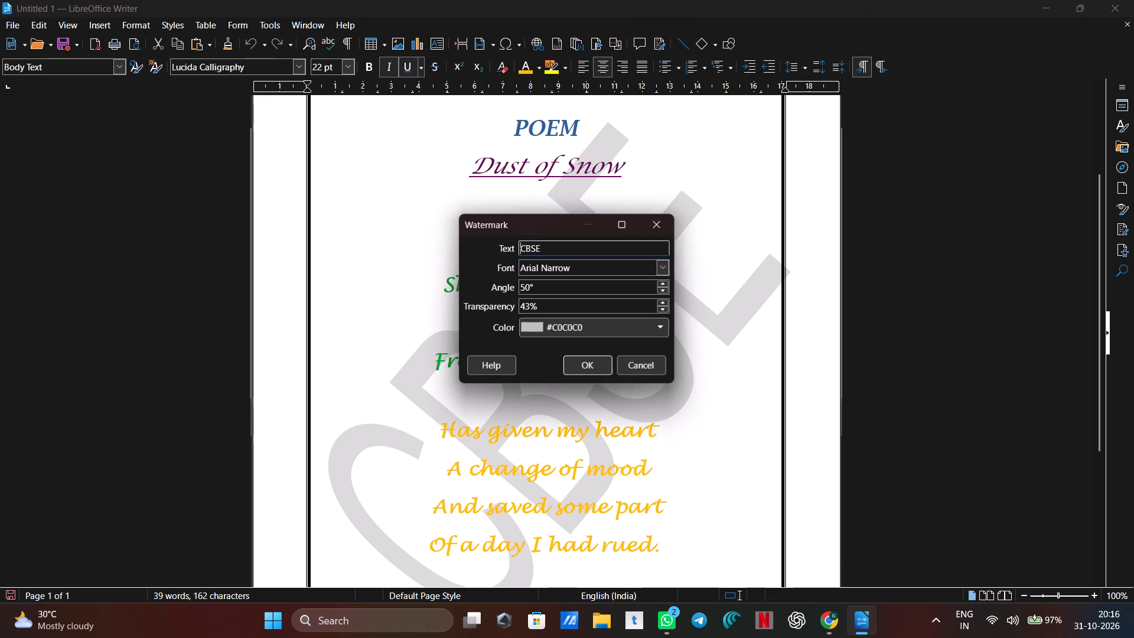
left_click(620, 291)
key("BackSpace")
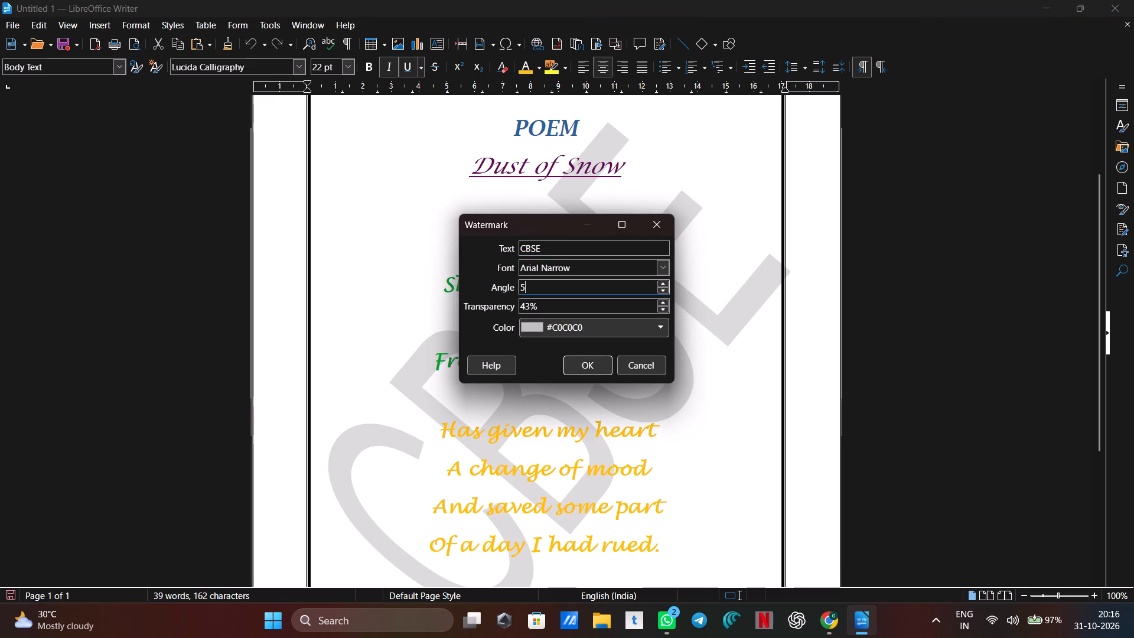
key("BackSpace")
key("BackSpace")
type("45")
left_click(598, 366)
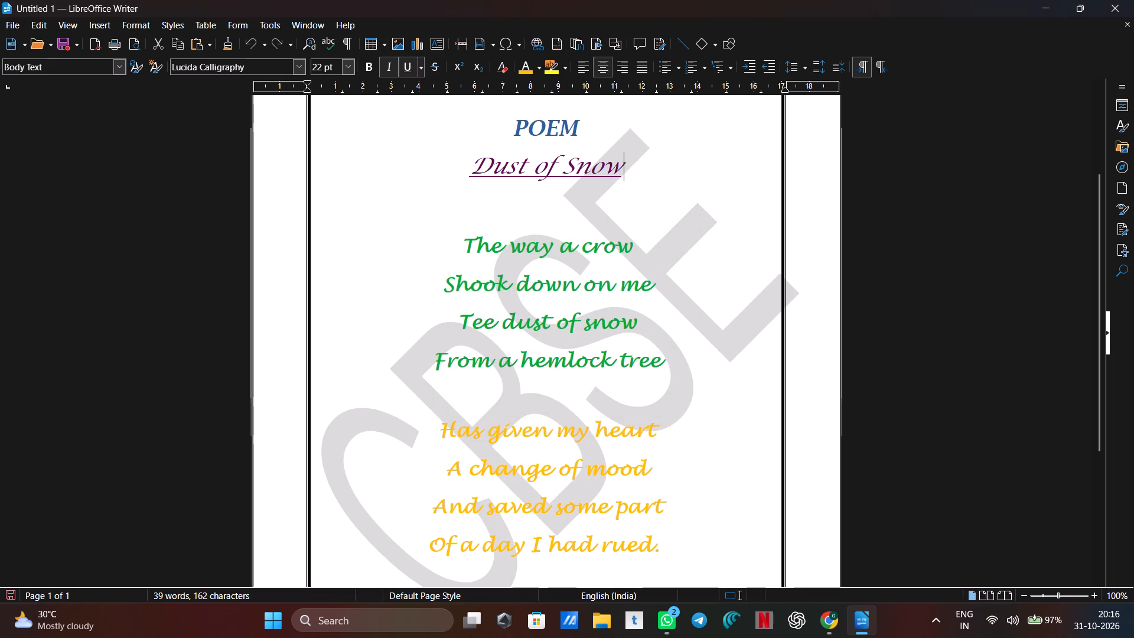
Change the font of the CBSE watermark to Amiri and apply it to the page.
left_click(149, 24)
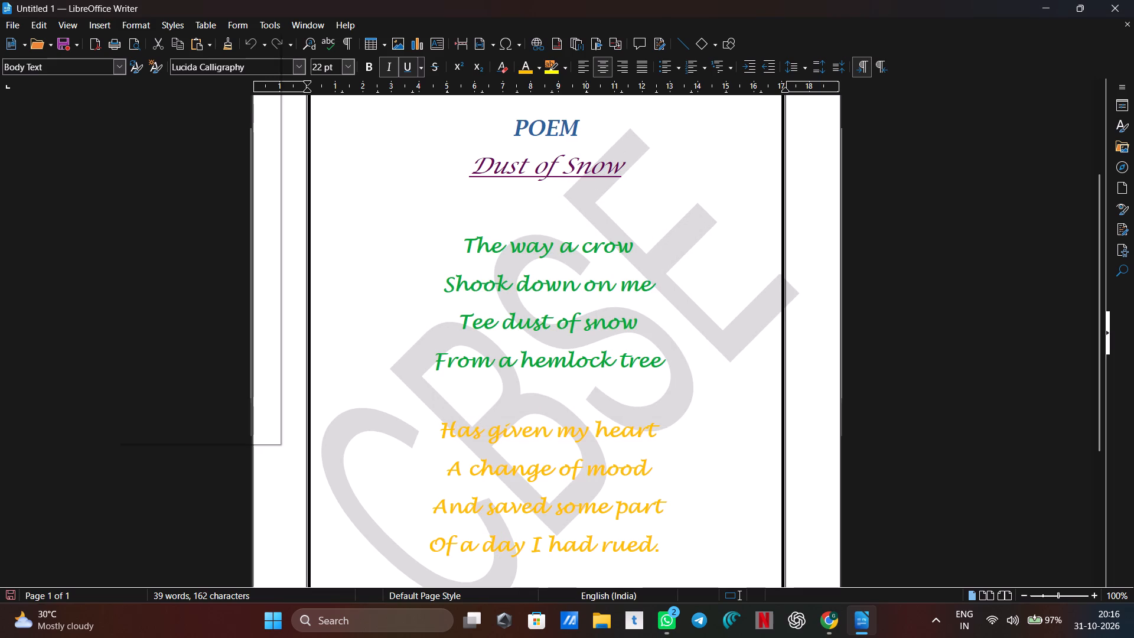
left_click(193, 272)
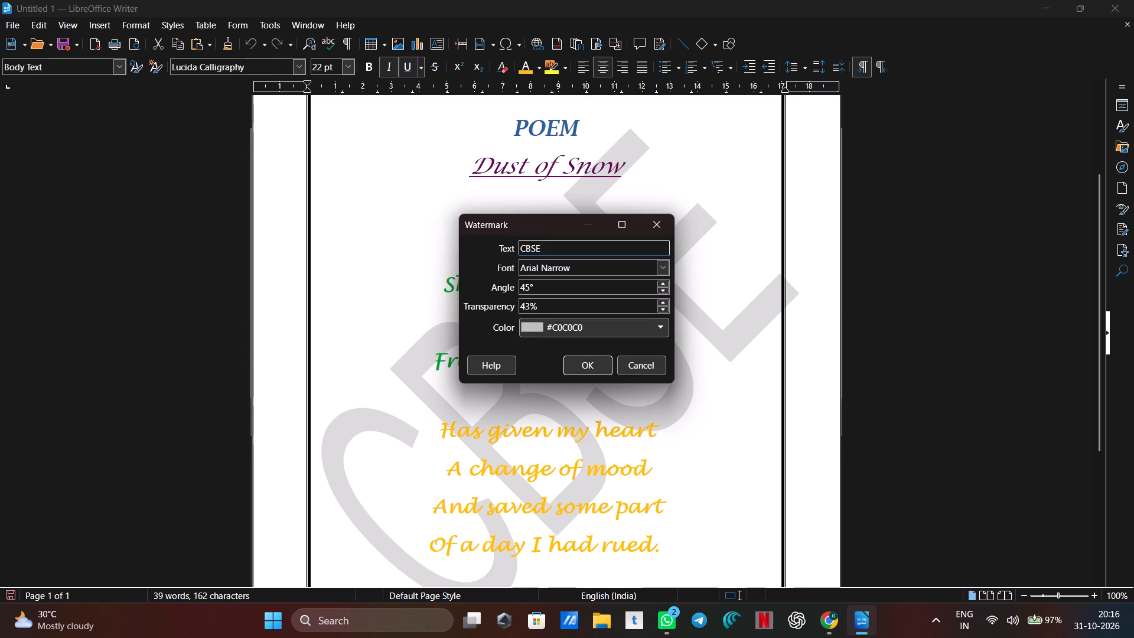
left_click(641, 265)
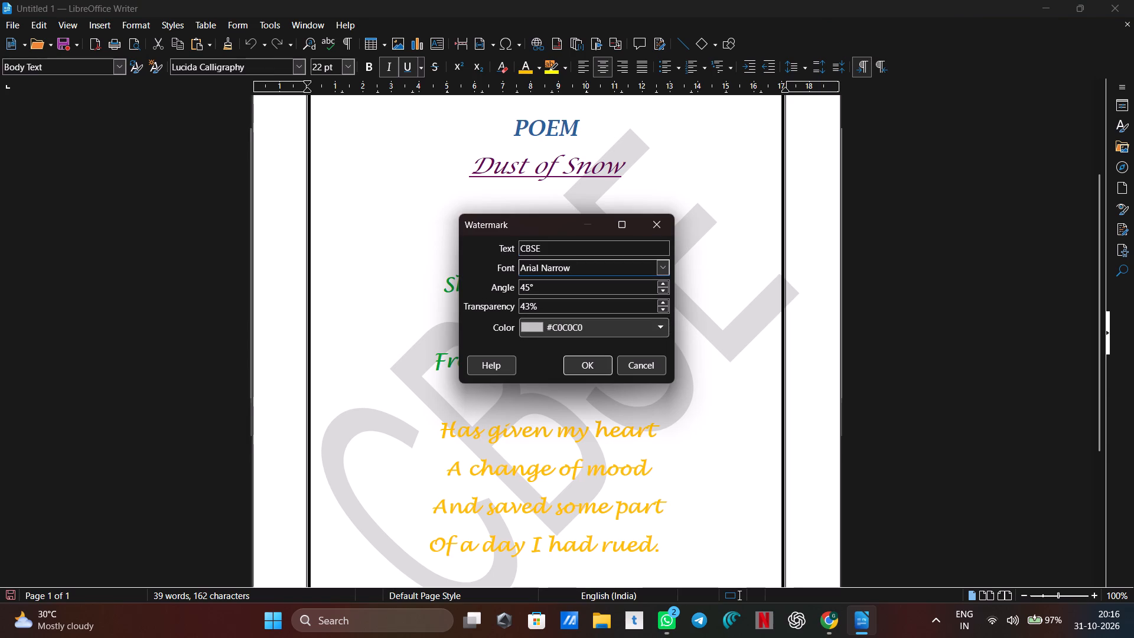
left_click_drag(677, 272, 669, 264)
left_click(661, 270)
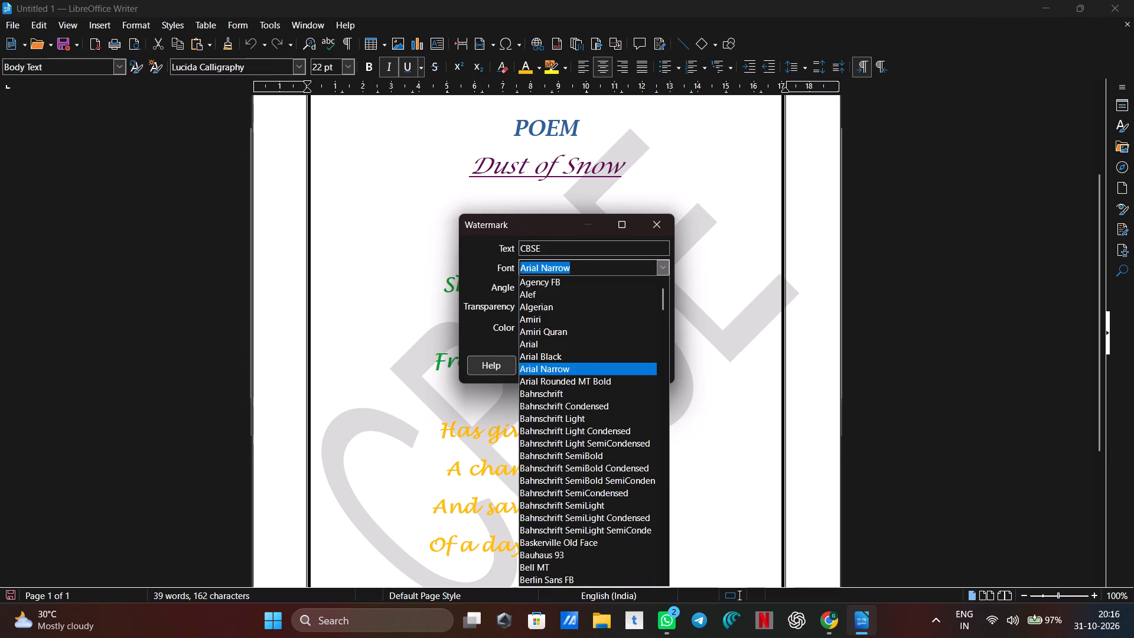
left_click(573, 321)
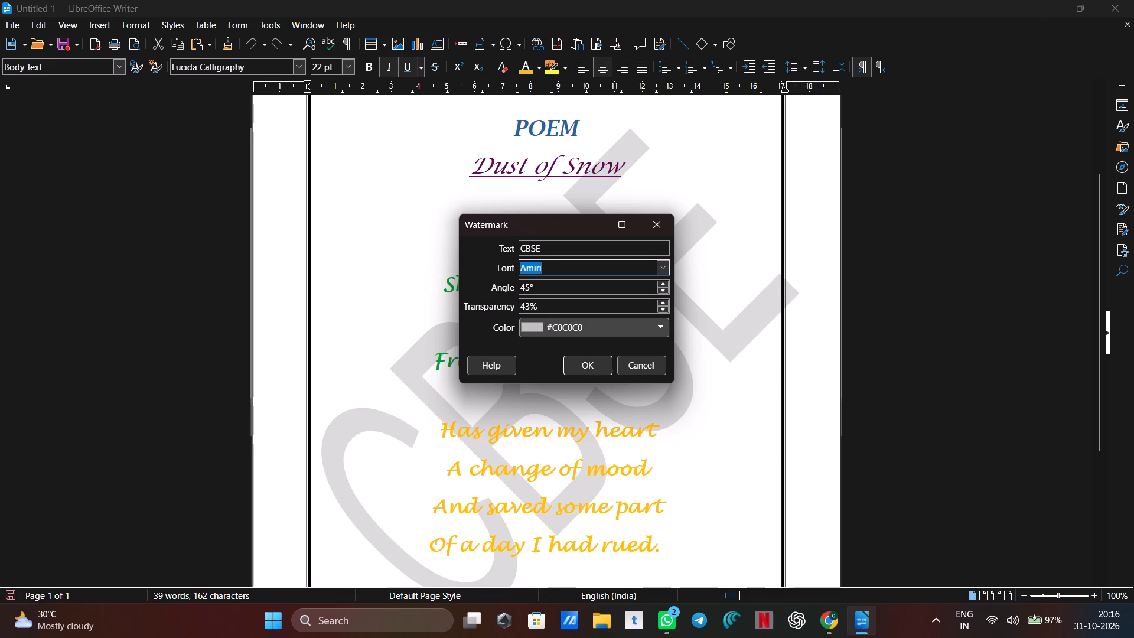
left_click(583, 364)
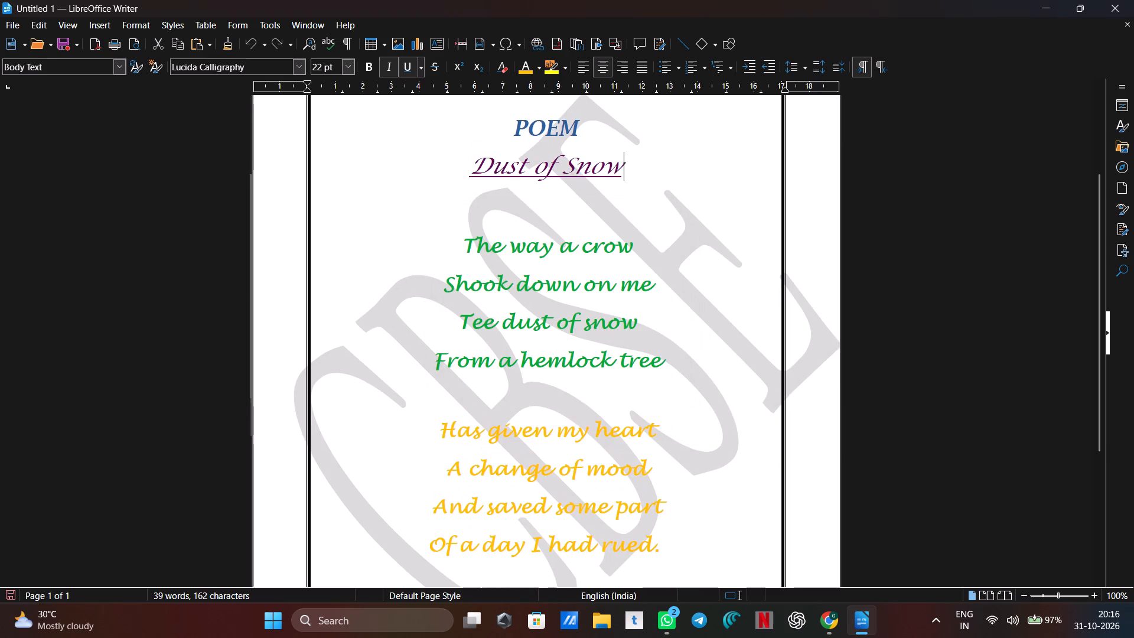
Add a trailing space after the title "Dust of Snow".
left_click(138, 20)
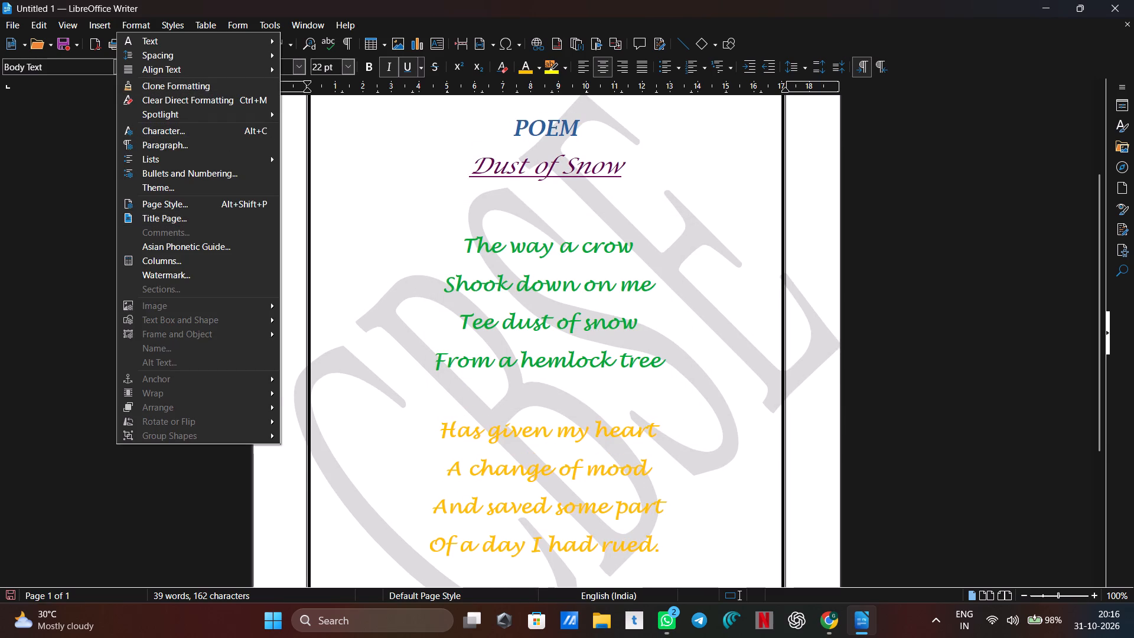
left_click(331, 155)
scroll(331, 157, "up", 1)
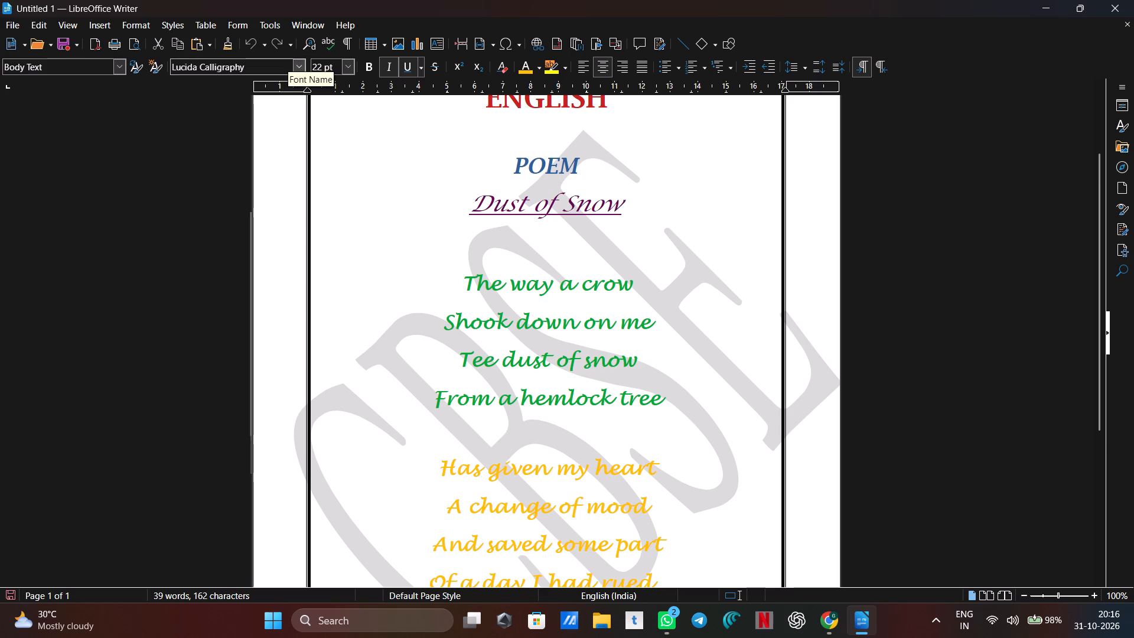
key("space")
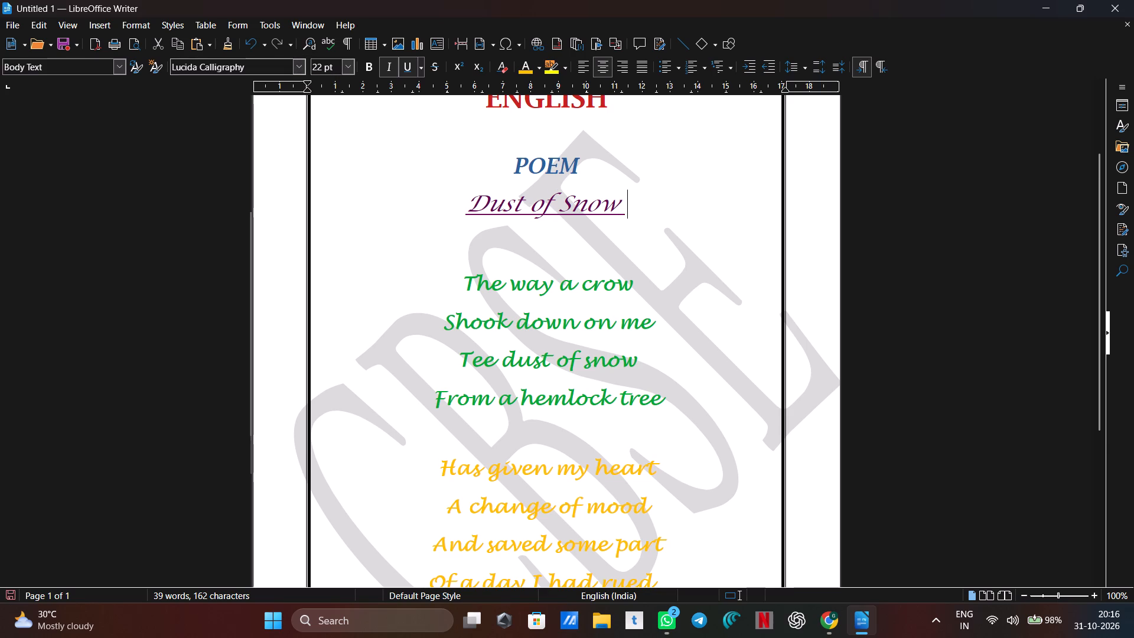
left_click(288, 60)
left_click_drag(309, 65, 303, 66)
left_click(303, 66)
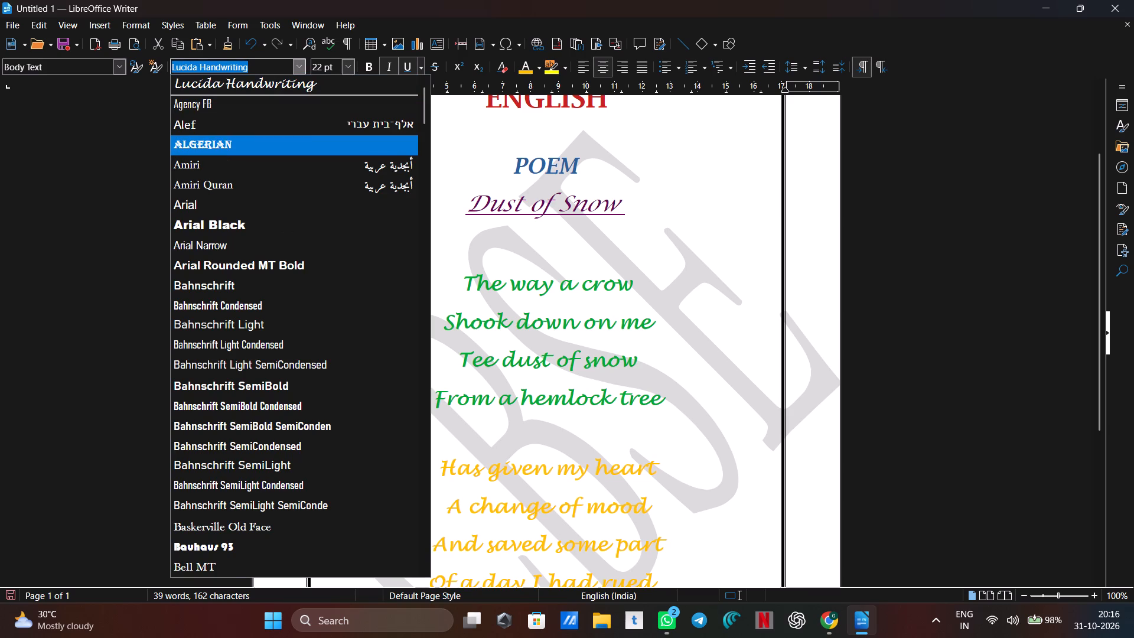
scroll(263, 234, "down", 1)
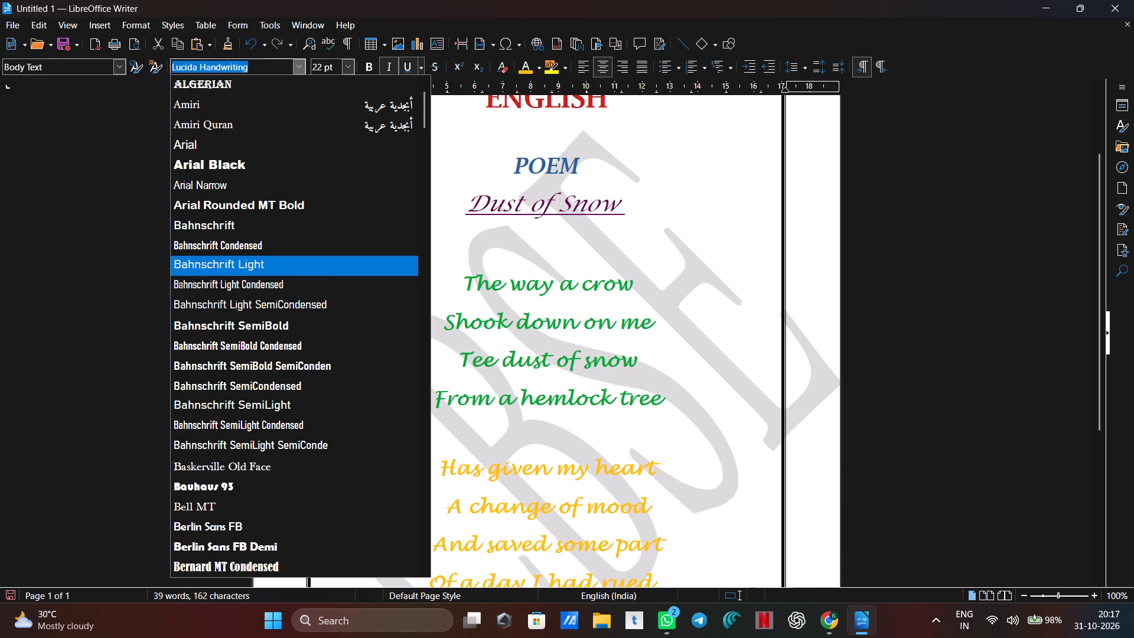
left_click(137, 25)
Reopen the CBSE watermark settings and change its font to Bahnschrift Light.
left_click(137, 25)
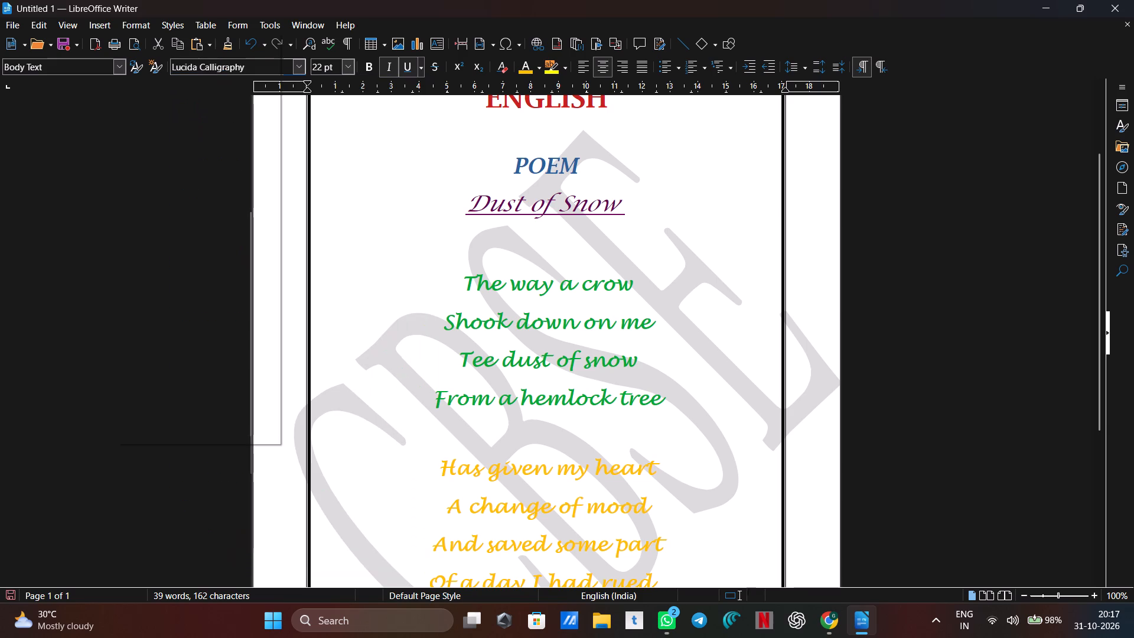
left_click(194, 278)
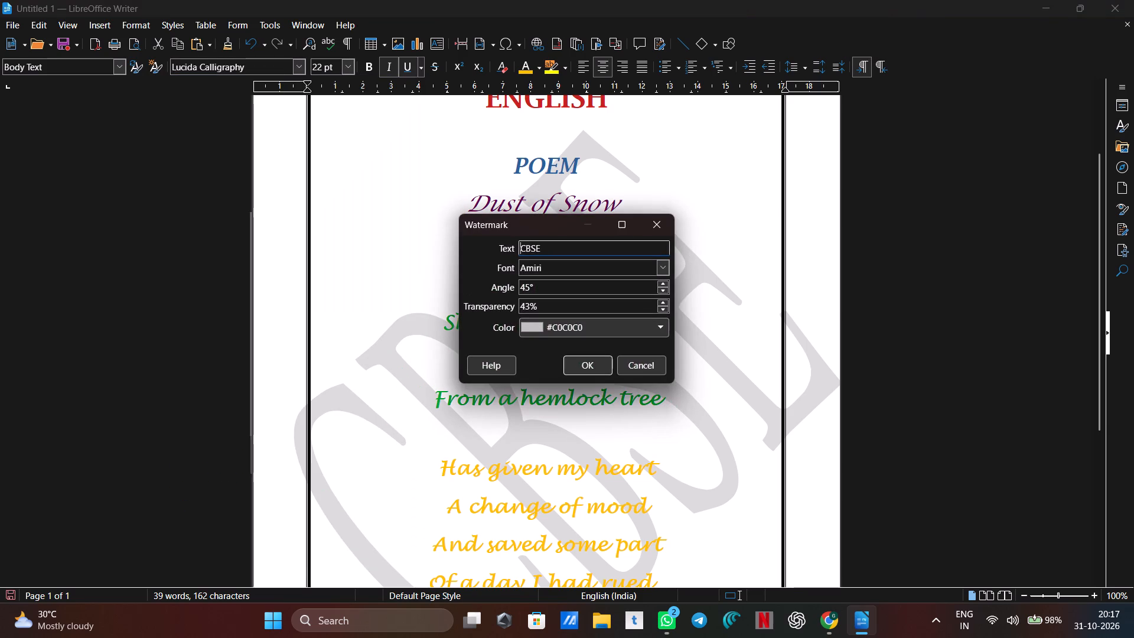
left_click_drag(472, 339, 575, 367)
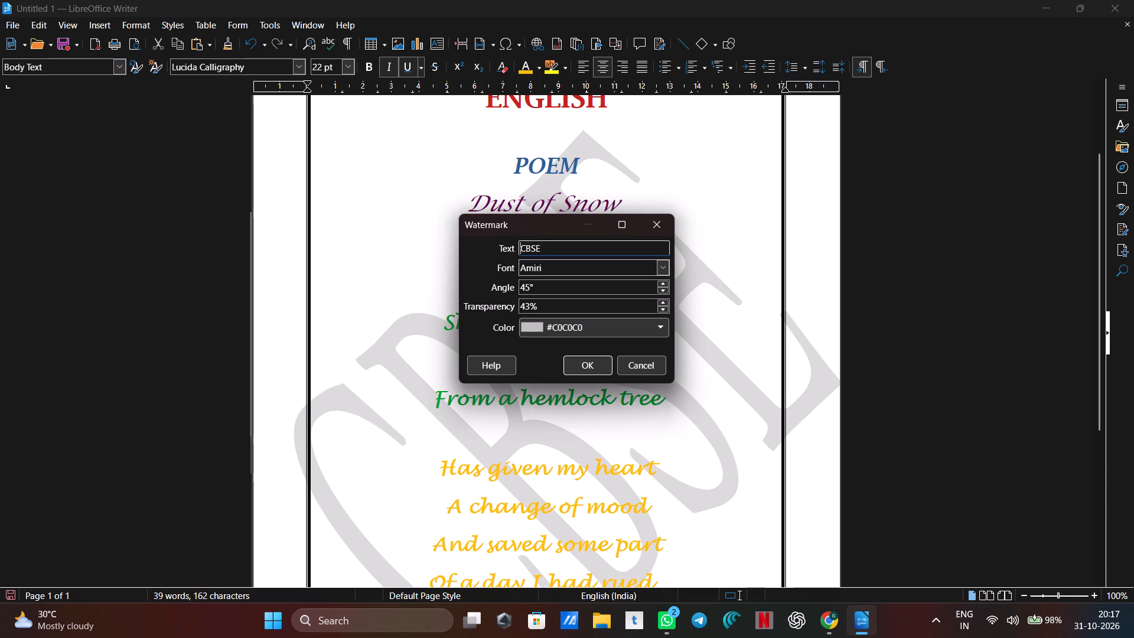
left_click(664, 270)
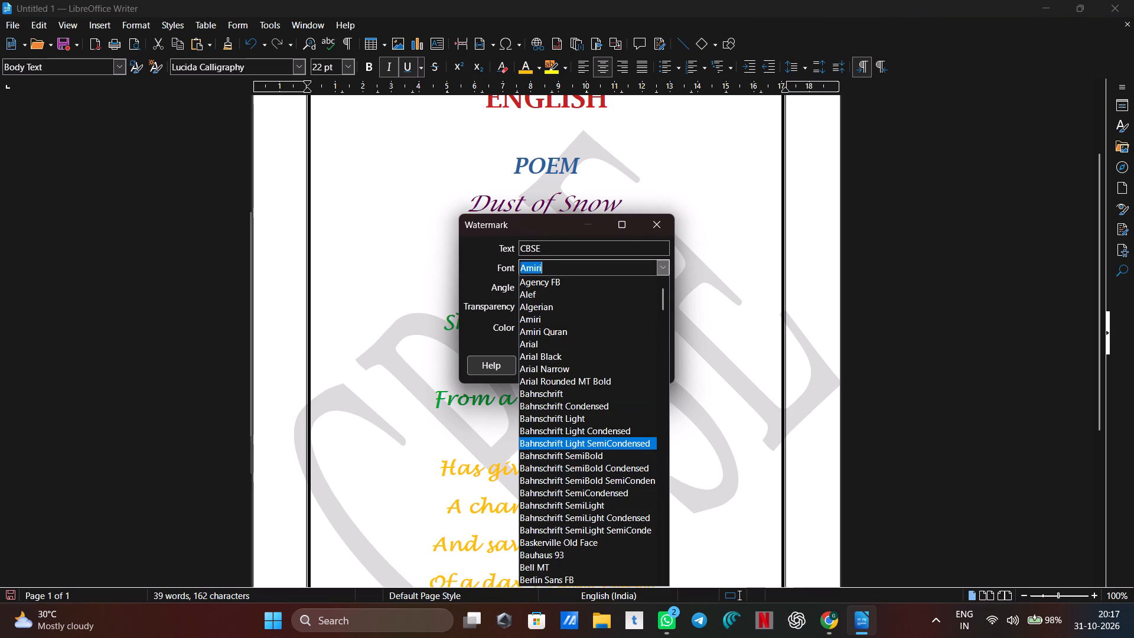
left_click(558, 417)
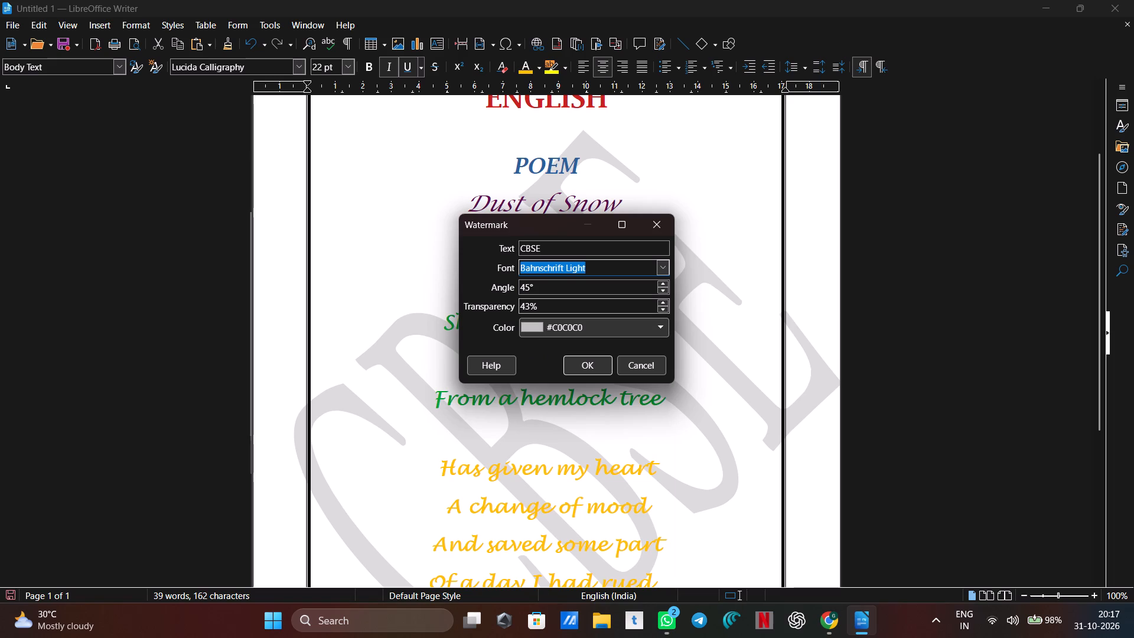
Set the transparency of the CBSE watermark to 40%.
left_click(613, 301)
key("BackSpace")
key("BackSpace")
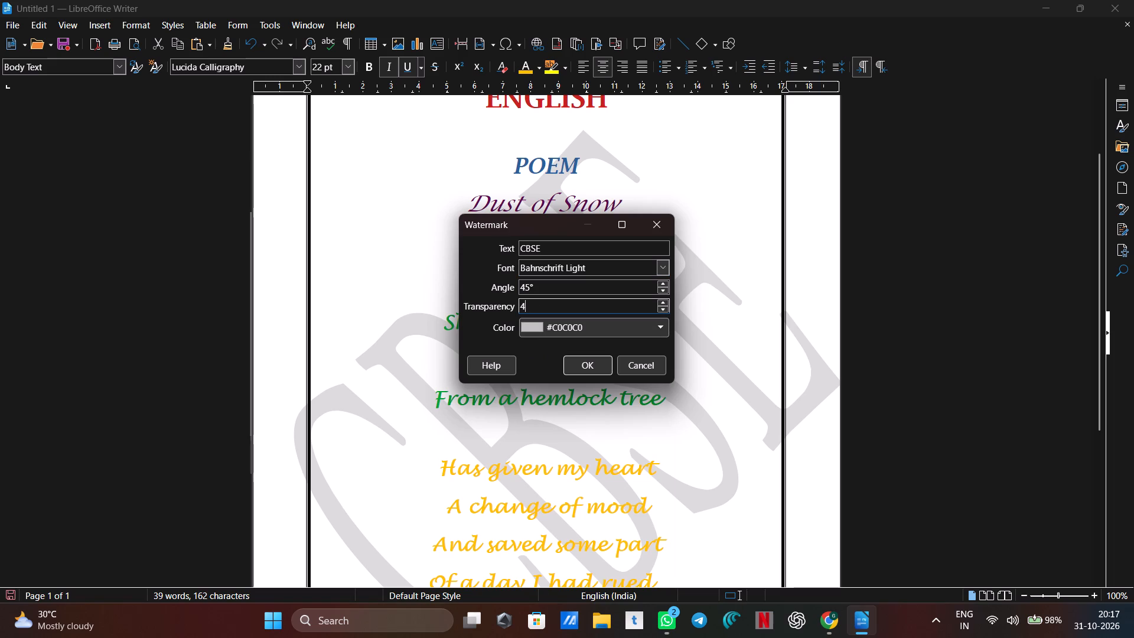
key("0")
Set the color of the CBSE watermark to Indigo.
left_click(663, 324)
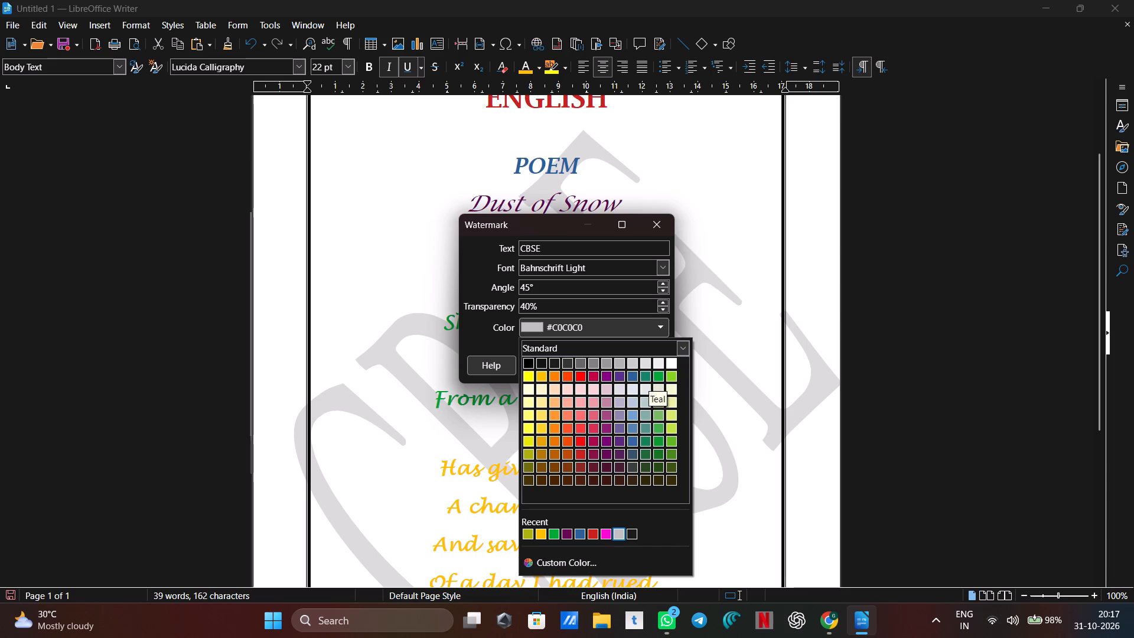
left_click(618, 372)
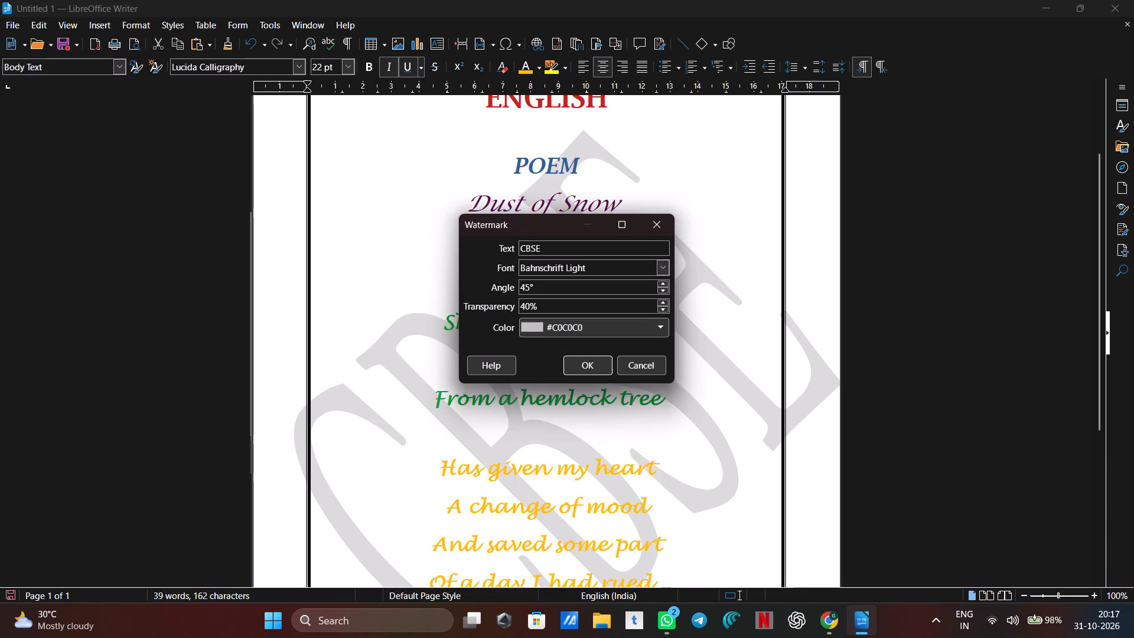
Set the color of the CBSE watermark to Light Yellow 2.
left_click(663, 321)
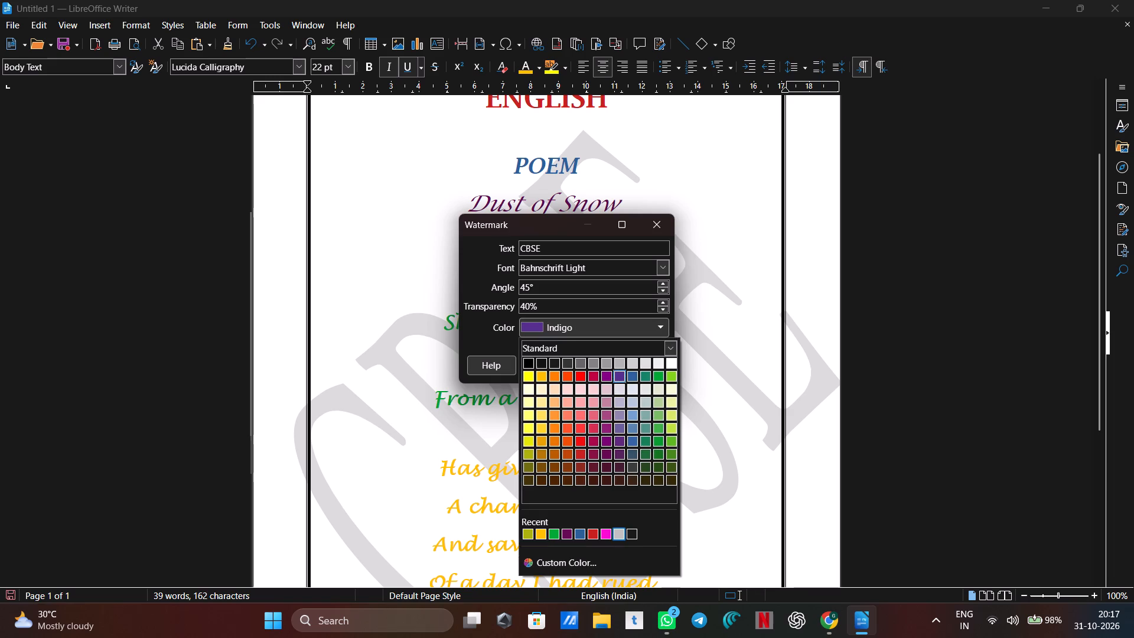
left_click(527, 415)
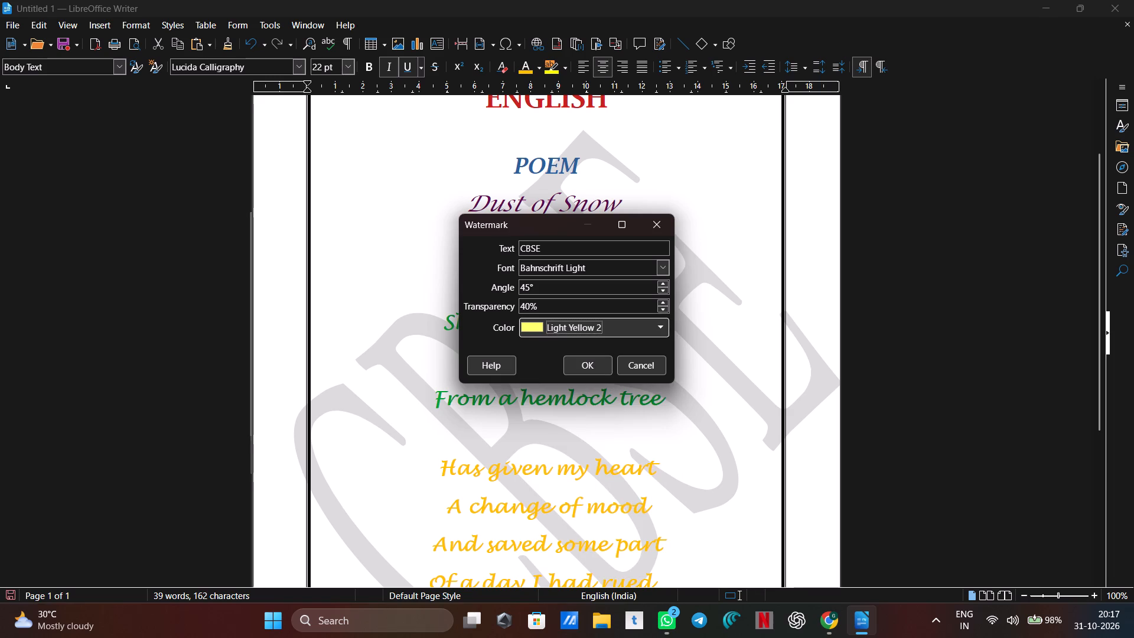
Set the watermark's transparency to 38% and apply the updated CBSE watermark to the page.
left_click(562, 297)
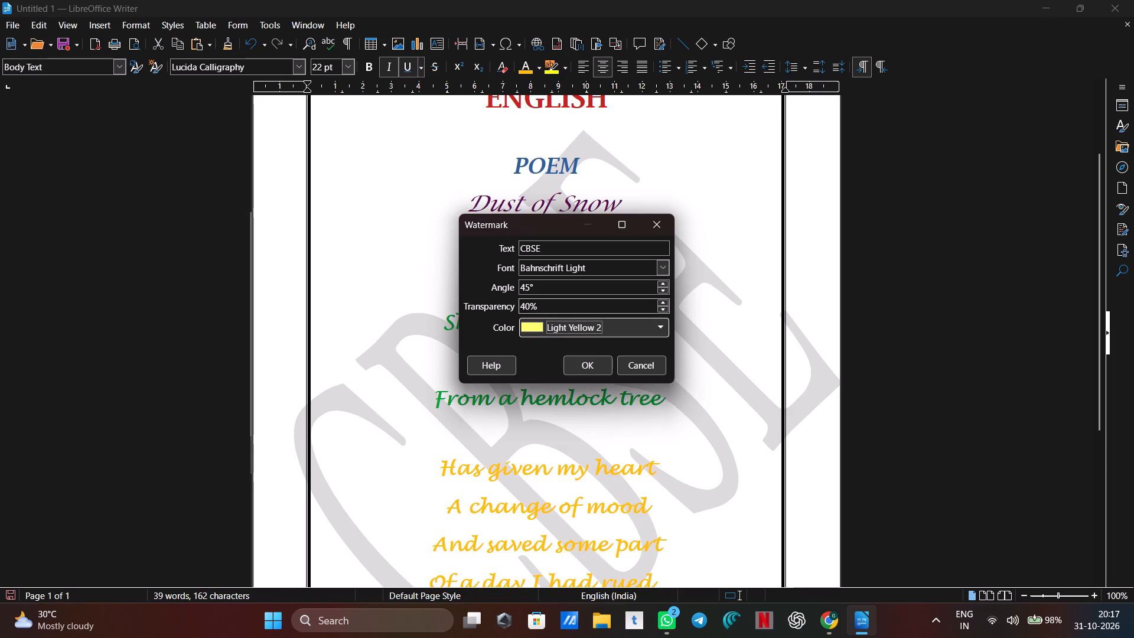
left_click(556, 305)
key("BackSpace")
key("BackSpace")
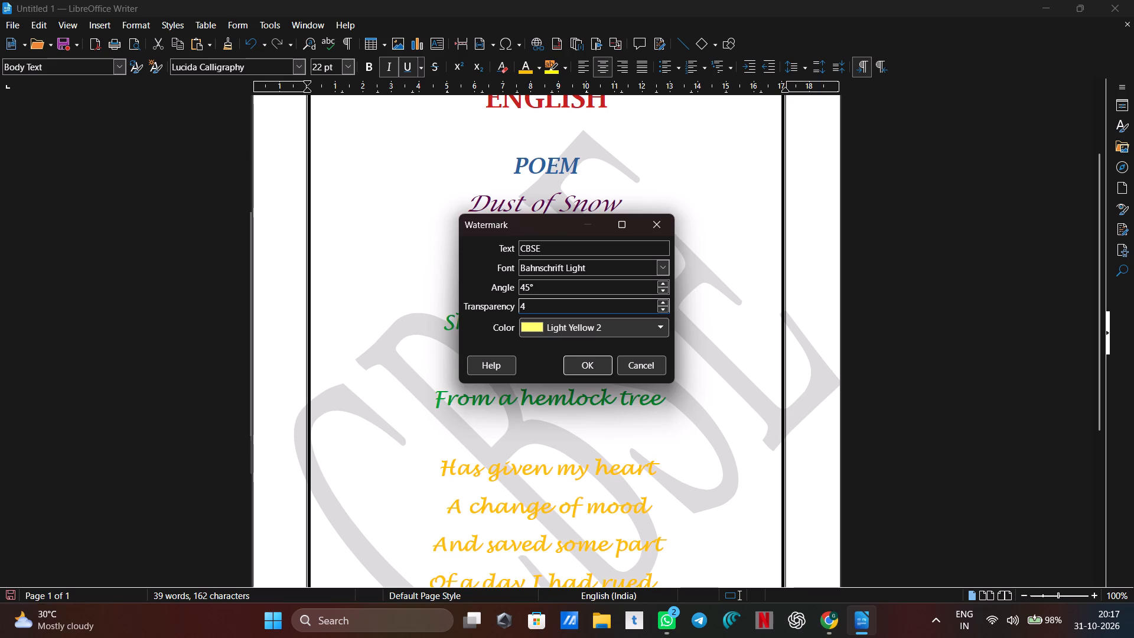
key("BackSpace")
key("3")
key("8")
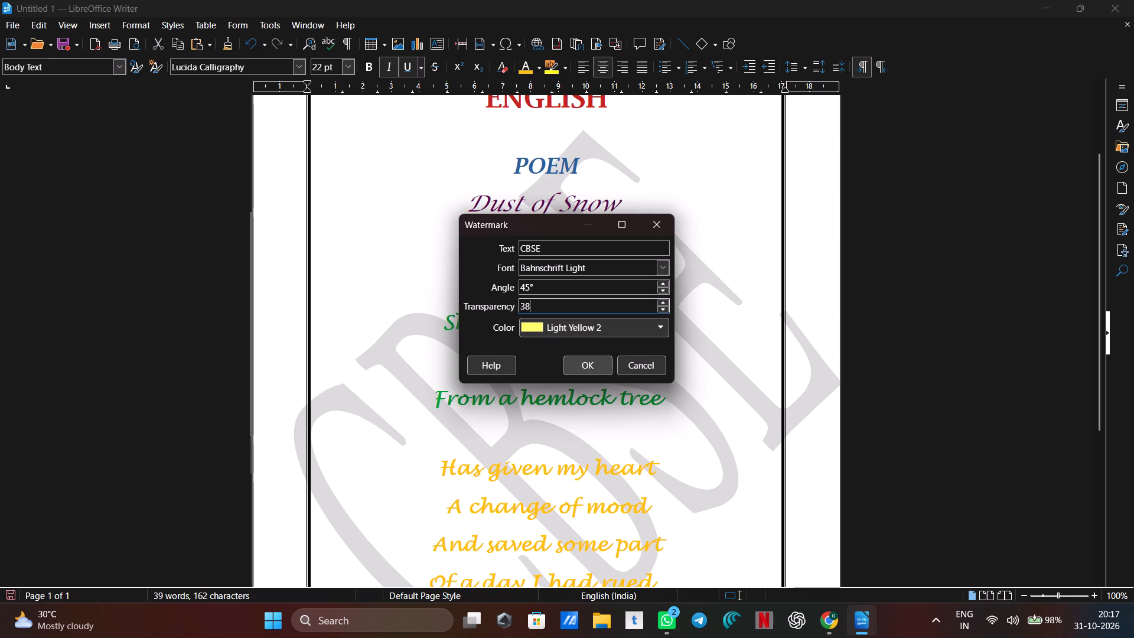
left_click(584, 366)
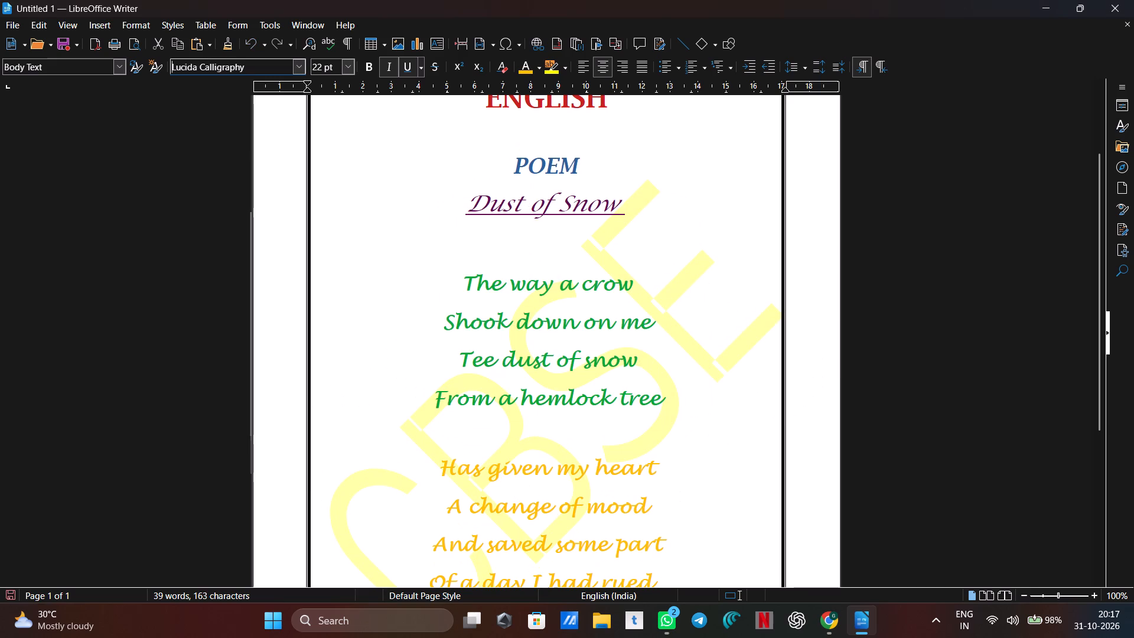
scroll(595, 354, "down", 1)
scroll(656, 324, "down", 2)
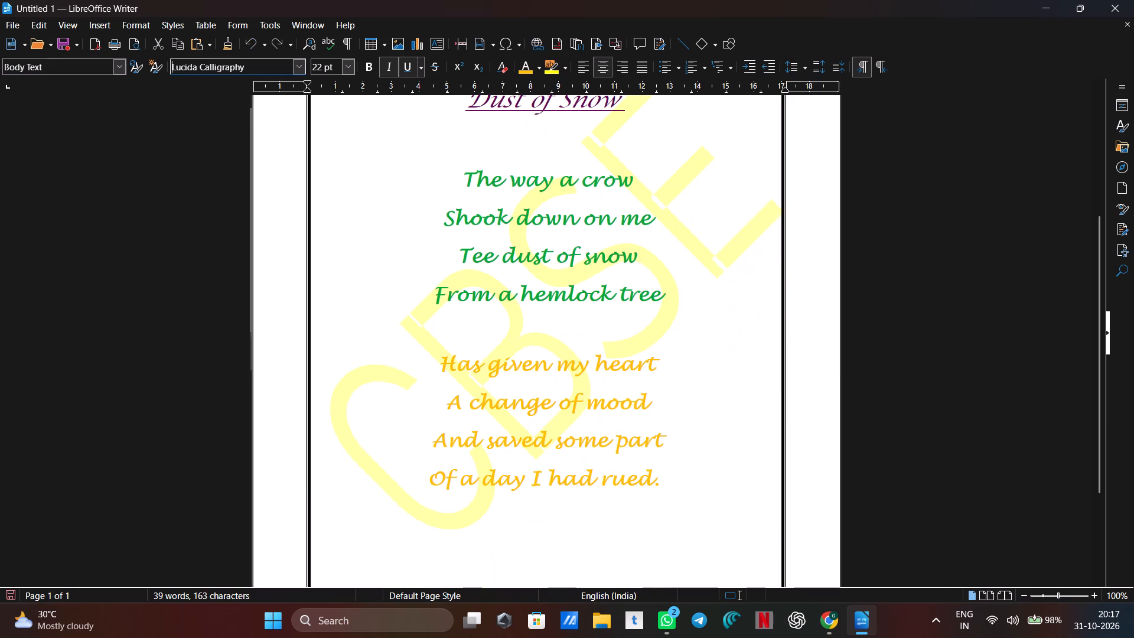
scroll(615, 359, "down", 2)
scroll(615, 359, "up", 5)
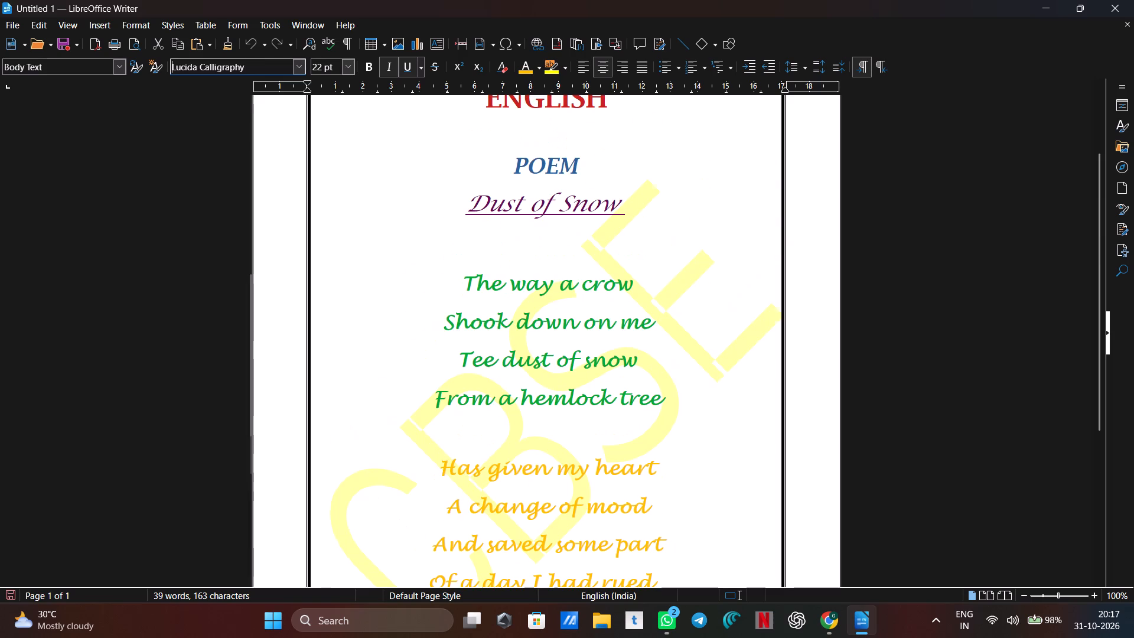
Change the color of the CBSE watermark to Light Yellow 4 and apply it to the page.
left_click(136, 19)
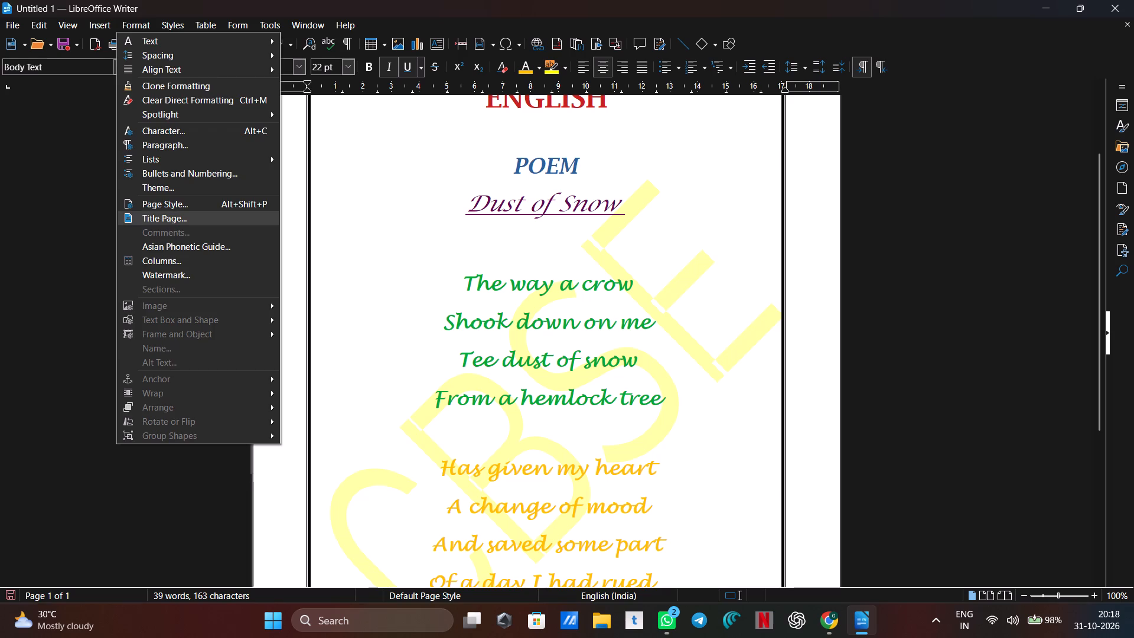
left_click(171, 278)
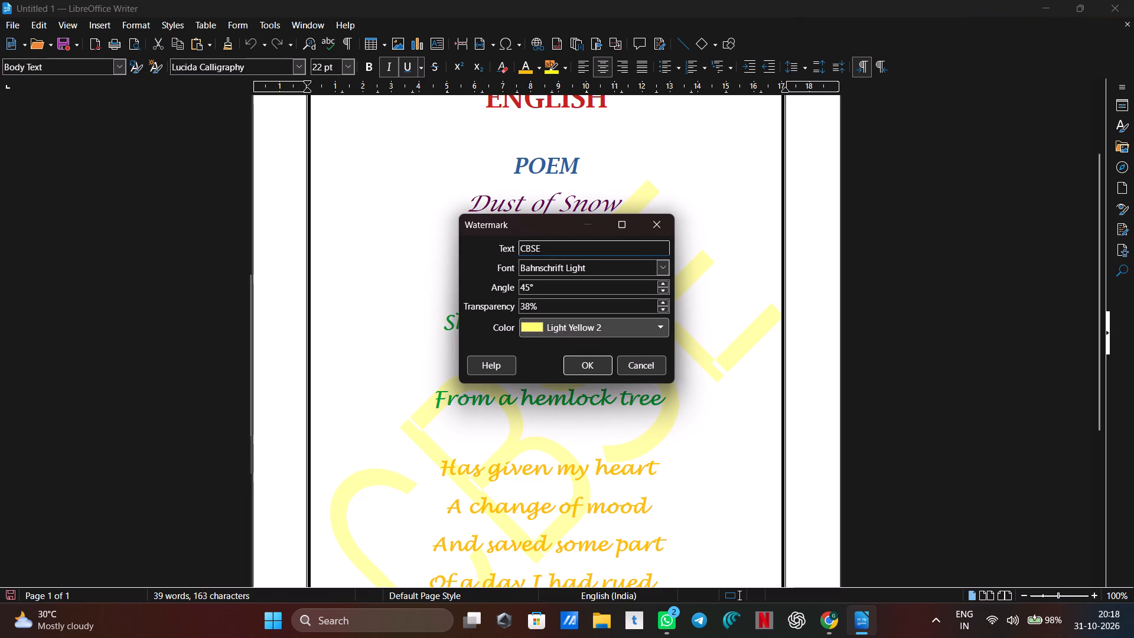
left_click(666, 328)
left_click(524, 401)
left_click(662, 324)
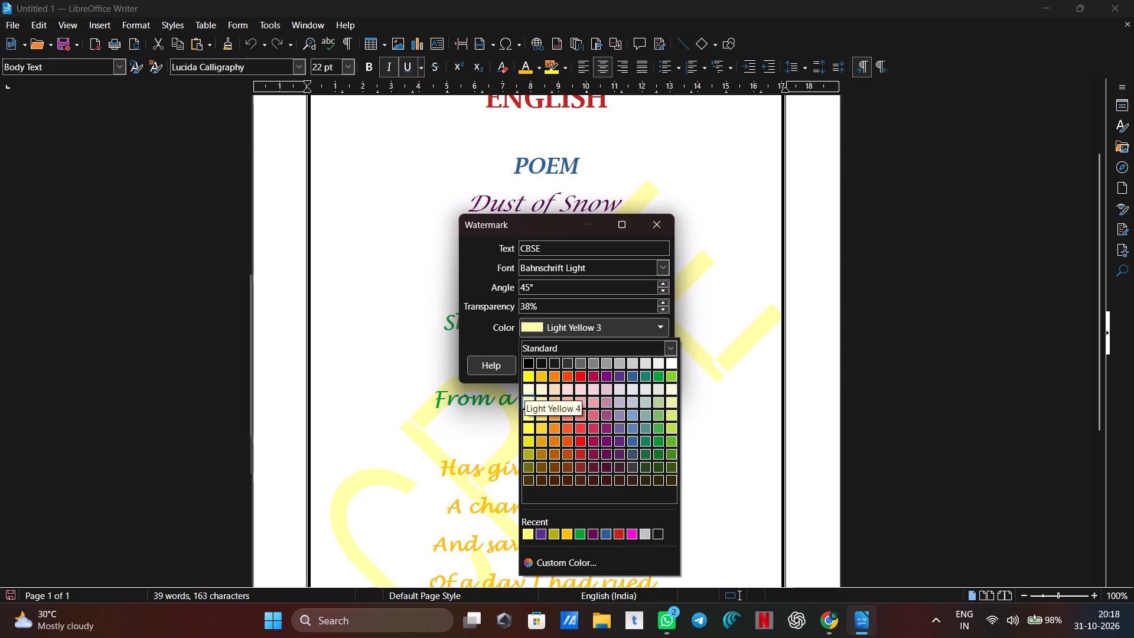
left_click(527, 388)
left_click(566, 365)
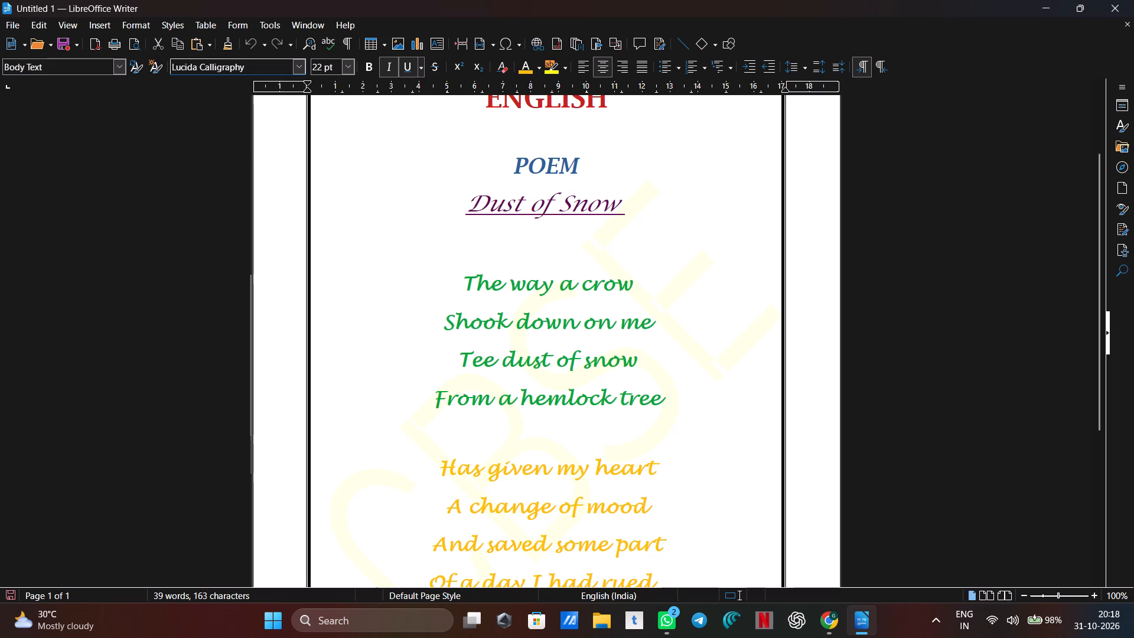
Review the whole page to check how the recolored watermark looks behind the poem and within the page border.
scroll(566, 346, "down", 4)
scroll(571, 394, "down", 3)
scroll(572, 396, "up", 4)
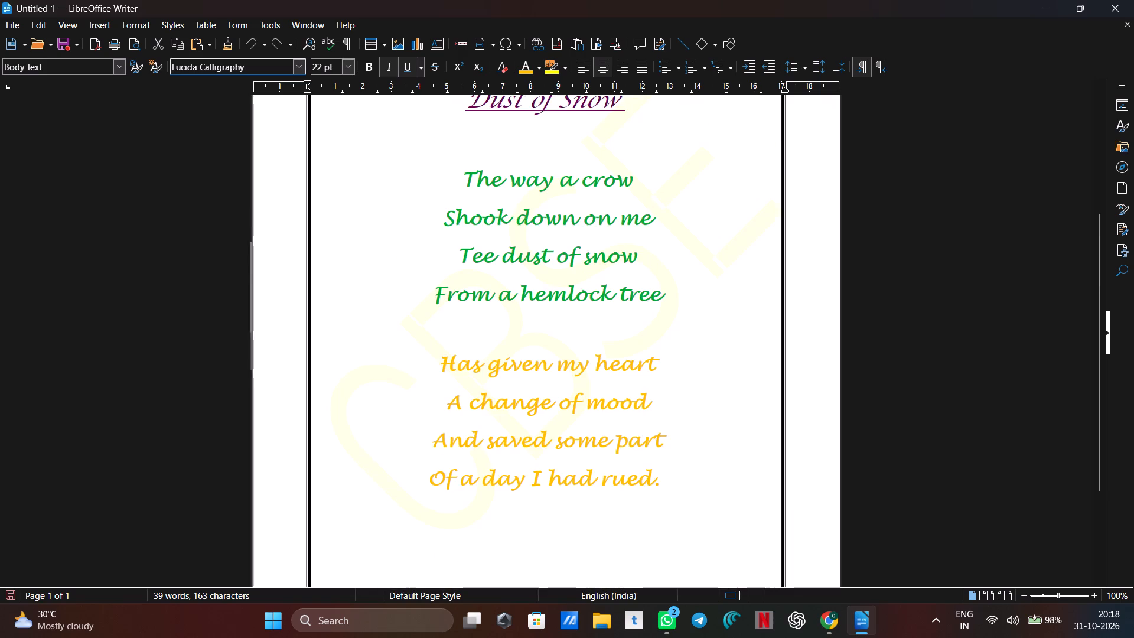
scroll(572, 396, "up", 2)
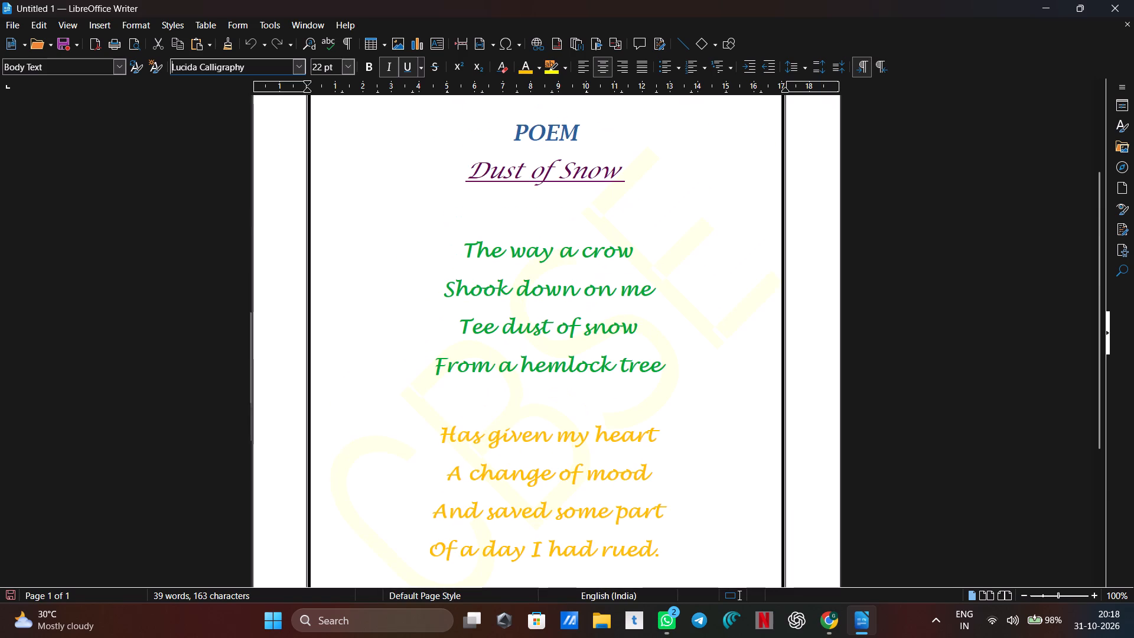
scroll(569, 448, "up", 1)
scroll(569, 448, "down", 8)
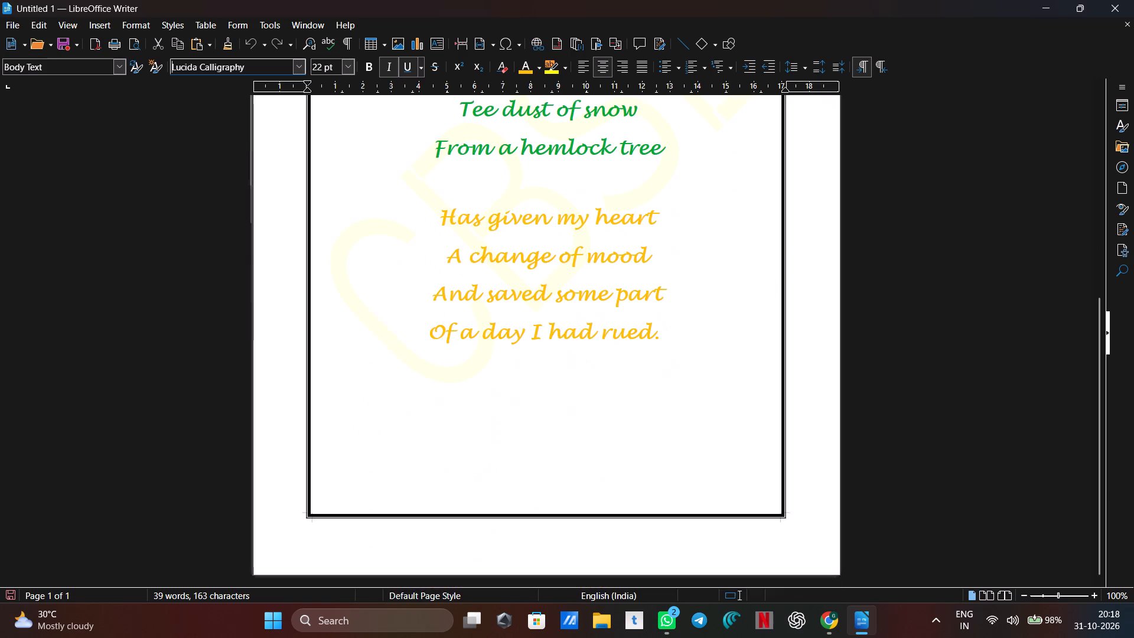
scroll(569, 450, "up", 8)
scroll(569, 451, "down", 2)
scroll(569, 451, "up", 3)
scroll(569, 455, "down", 5)
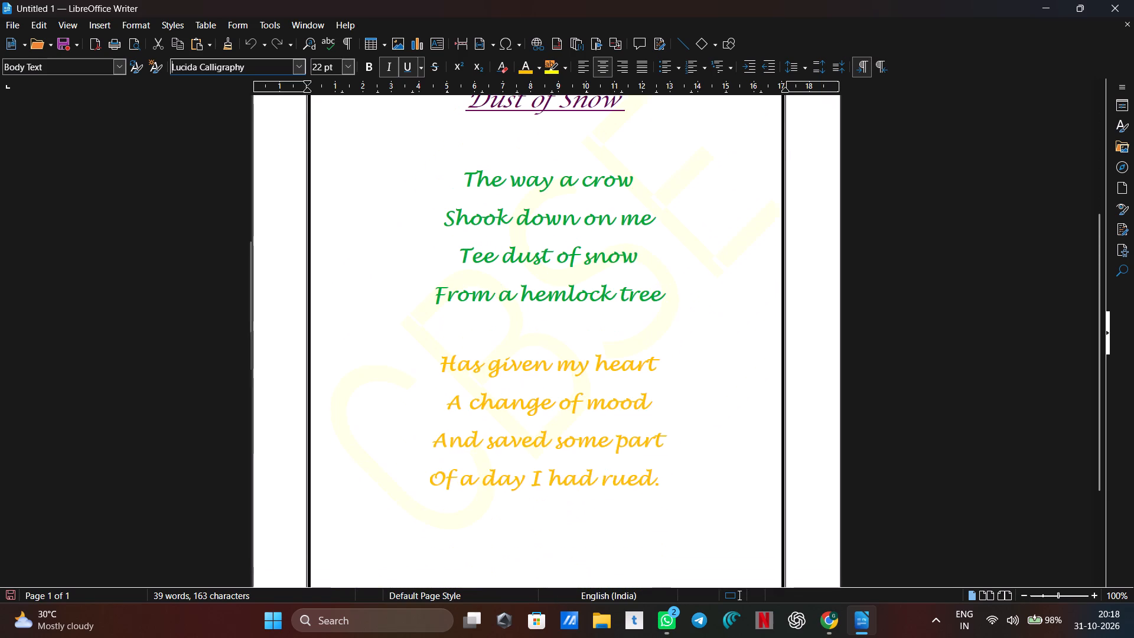
scroll(572, 463, "down", 3)
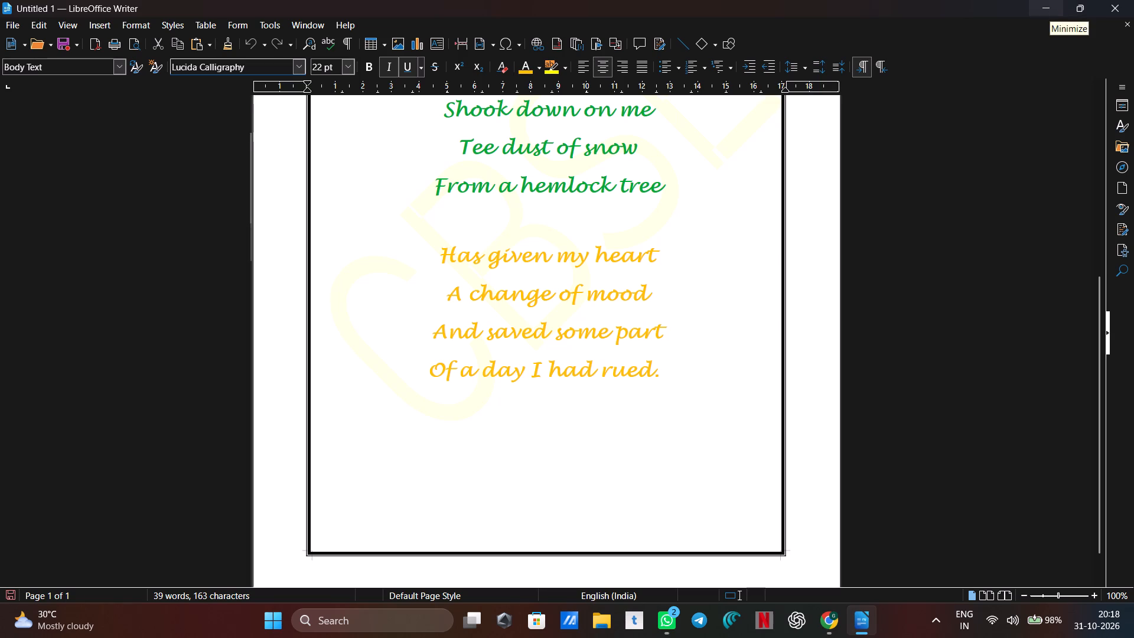
Switch to Google Chrome and search Google for "Border designs" in a new tab.
left_click(1036, 11)
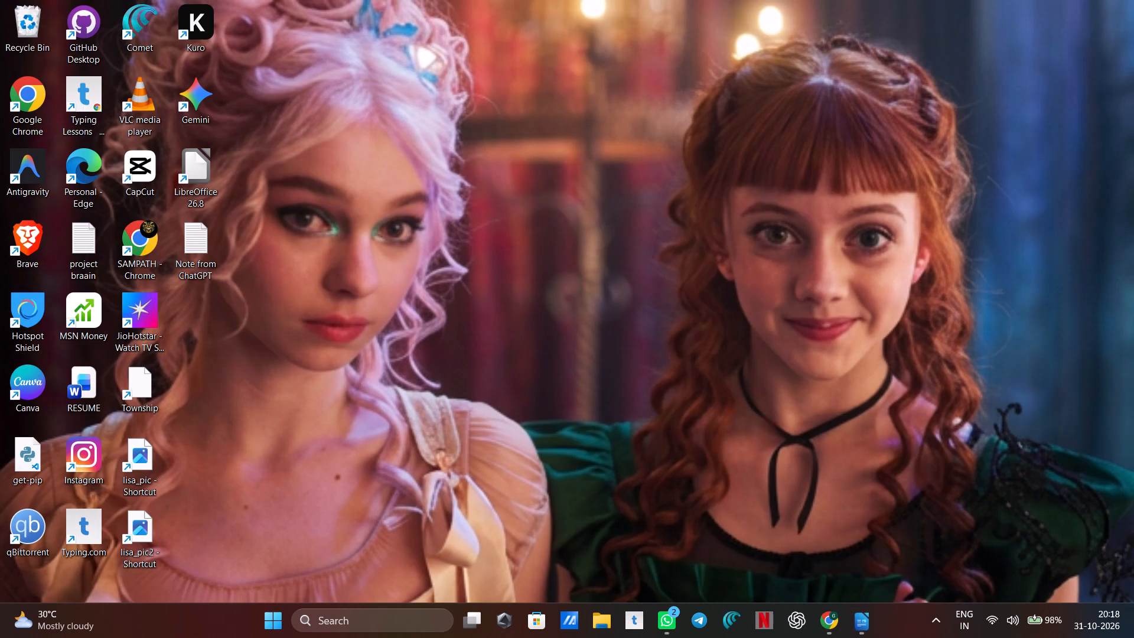
left_click(835, 613)
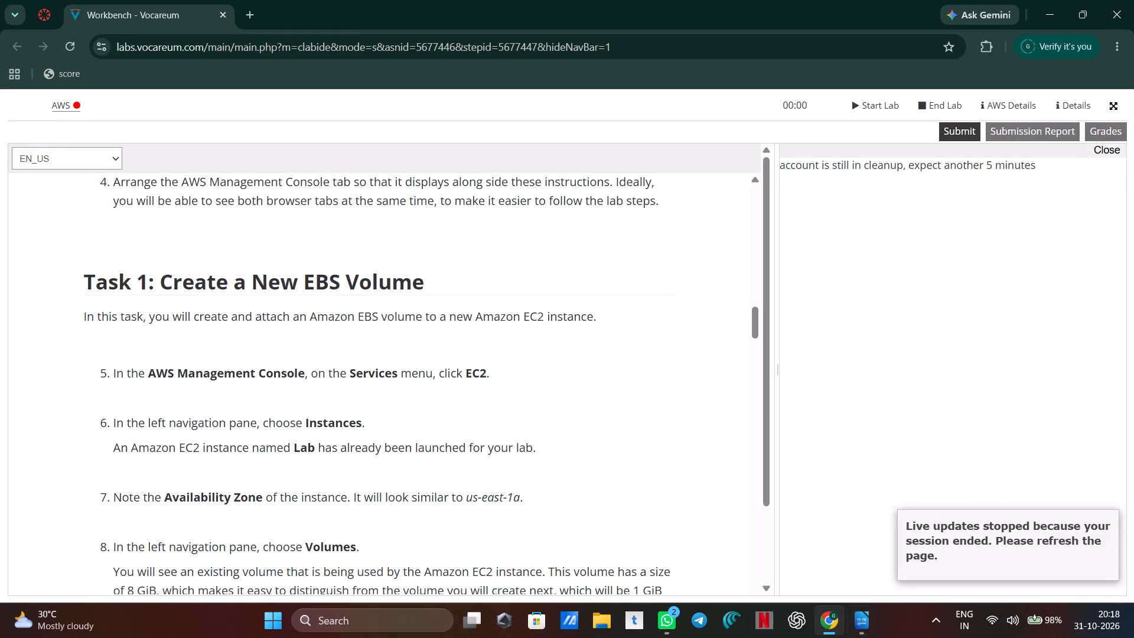
left_click(827, 624)
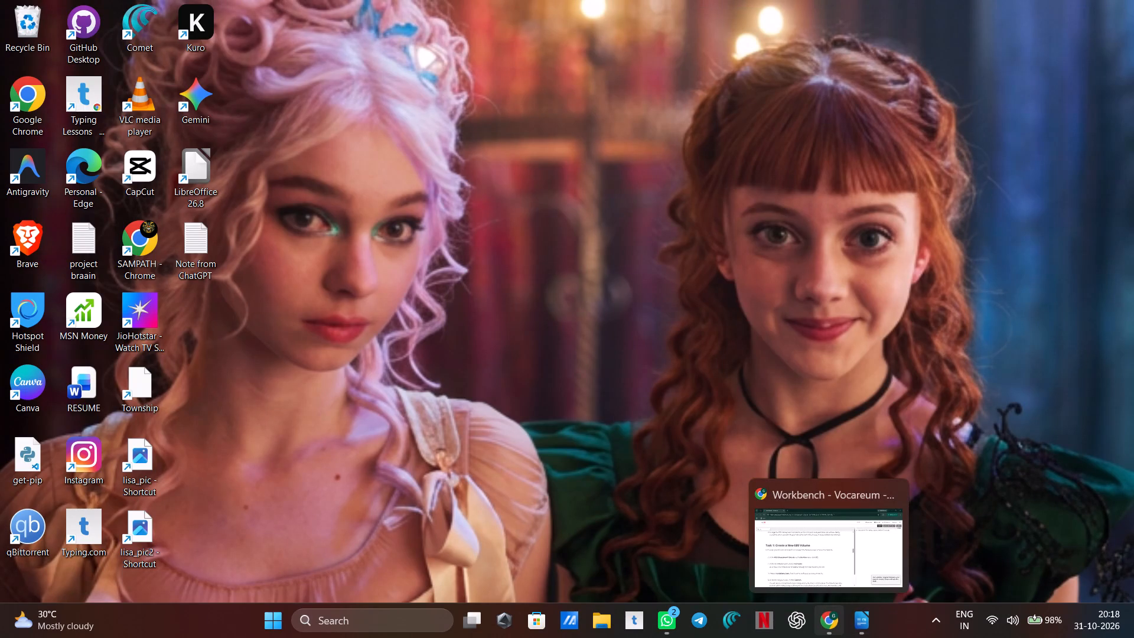
left_click(815, 637)
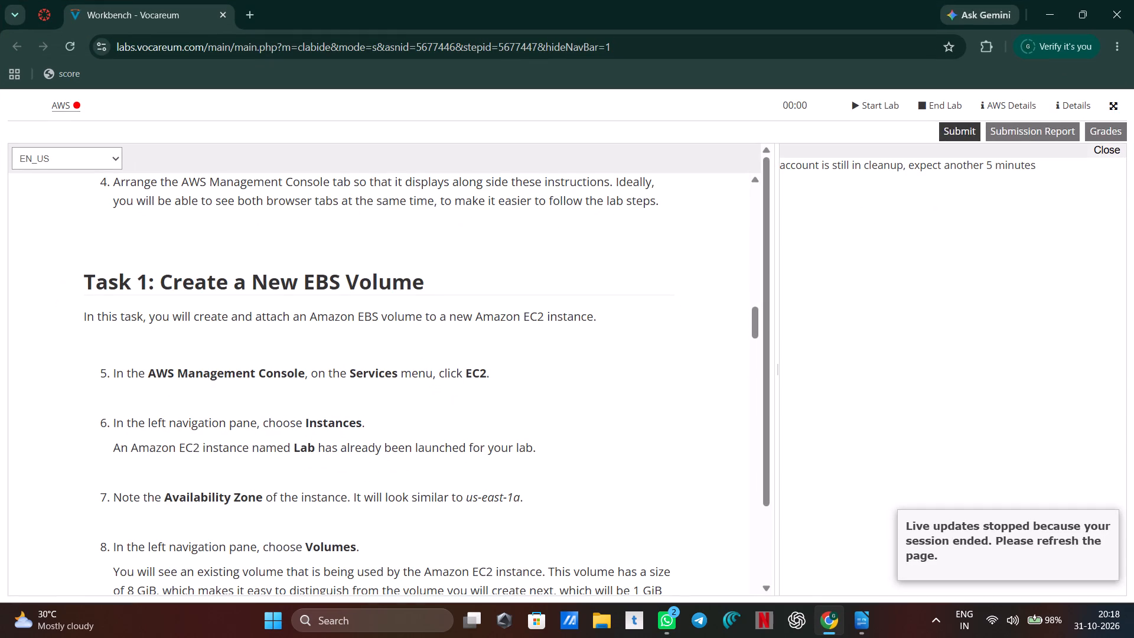
left_click(249, 9)
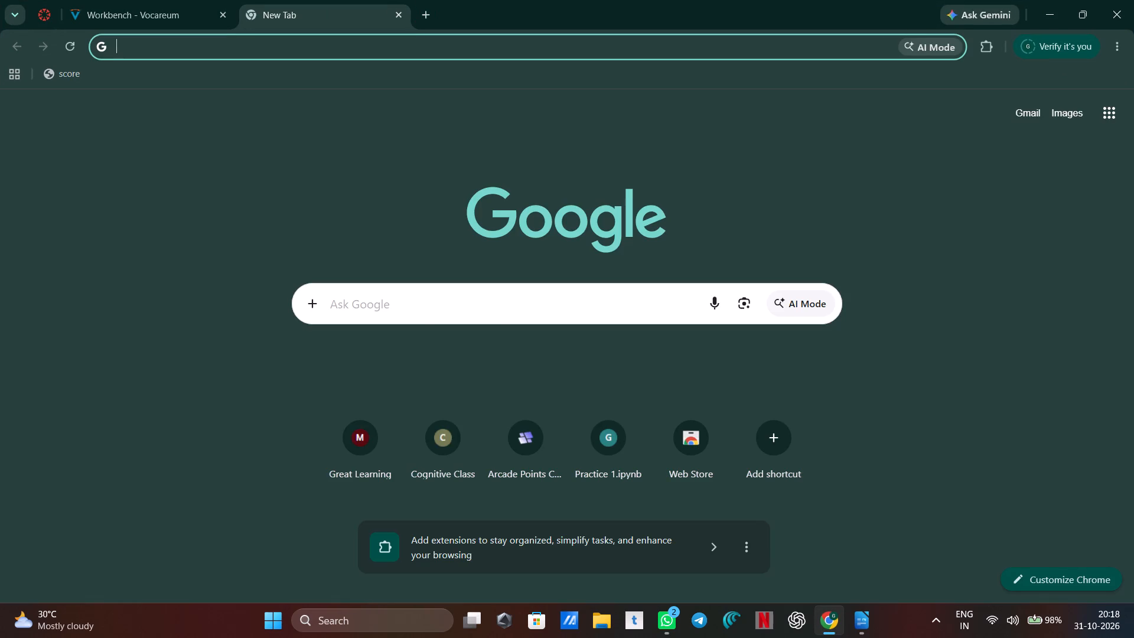
key("b")
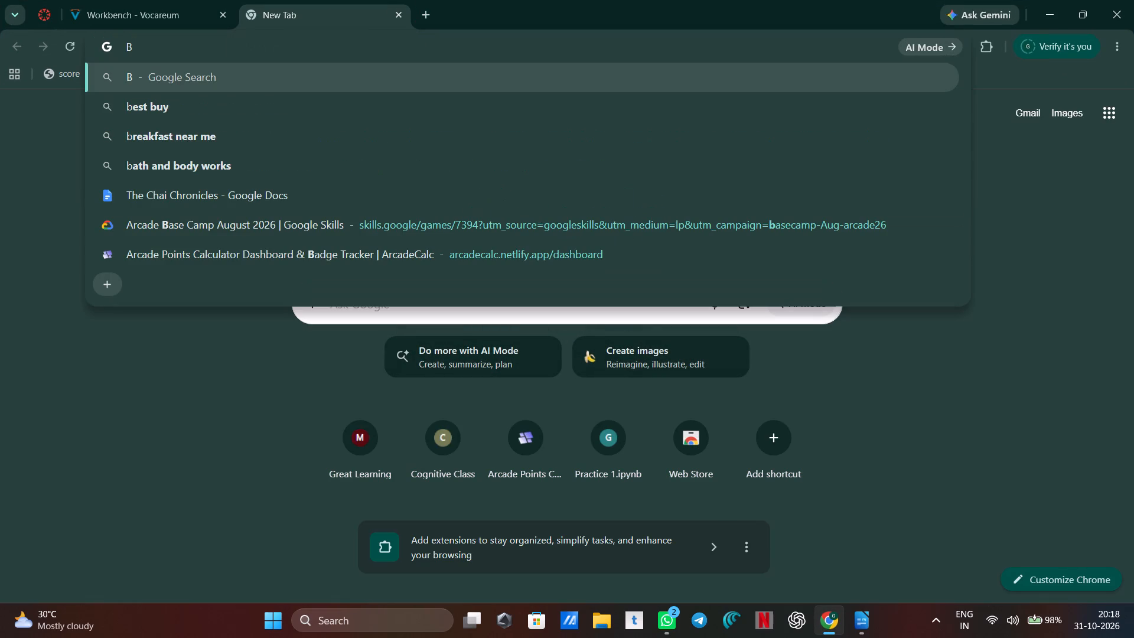
type("ORDE")
key("r")
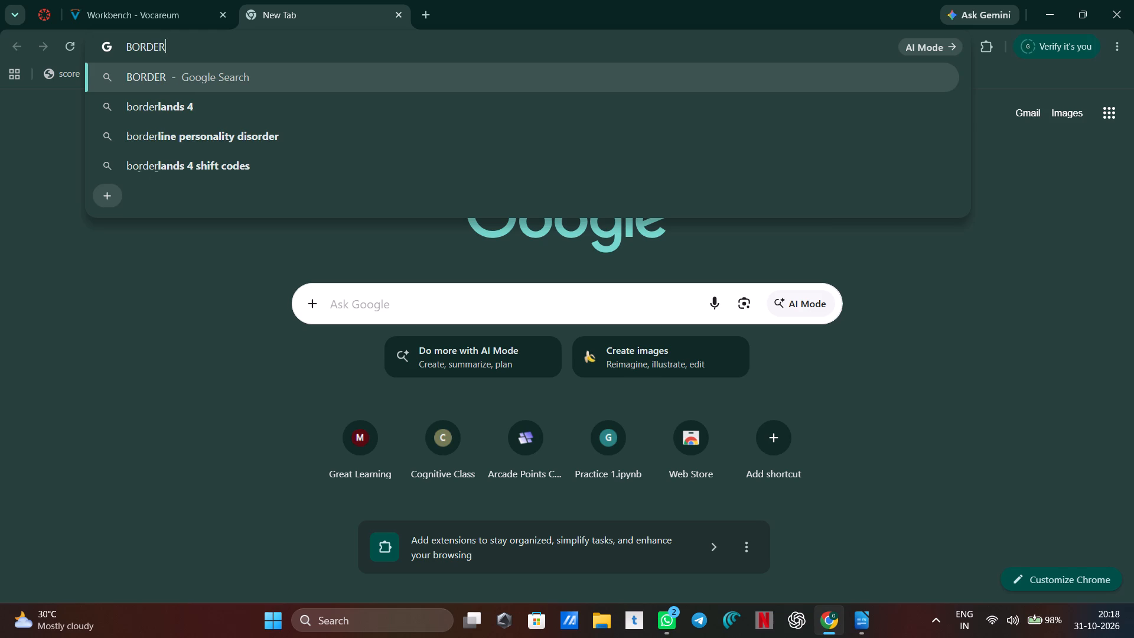
key("BackSpace")
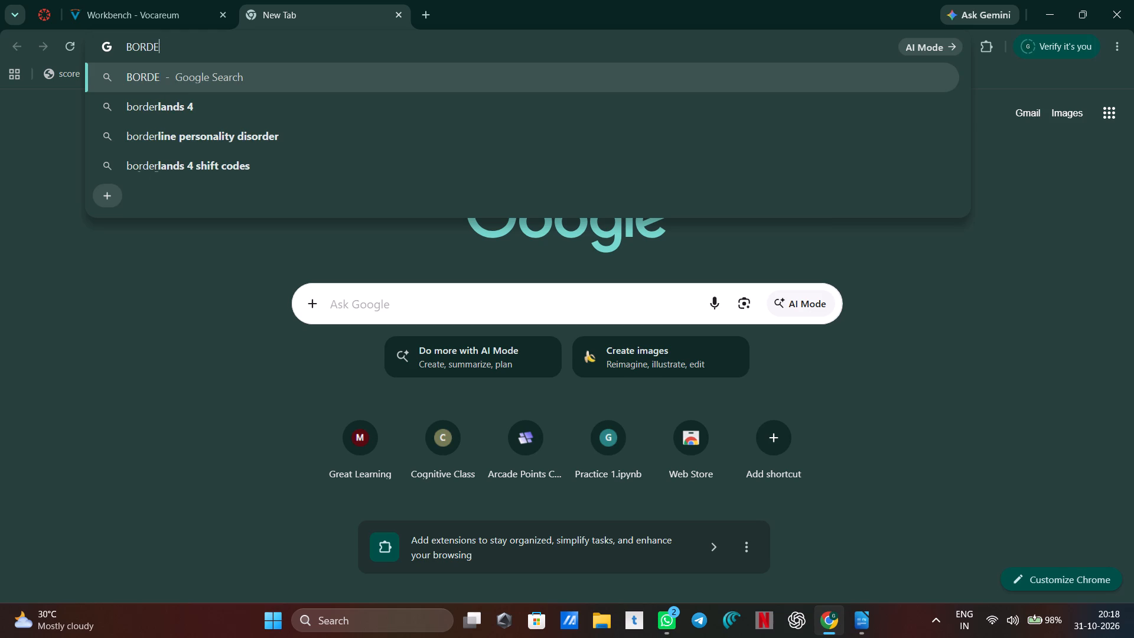
key("BackSpace")
key("BackSpace")
key("BackSpace")
key("BackSpace")
key("BackSpace")
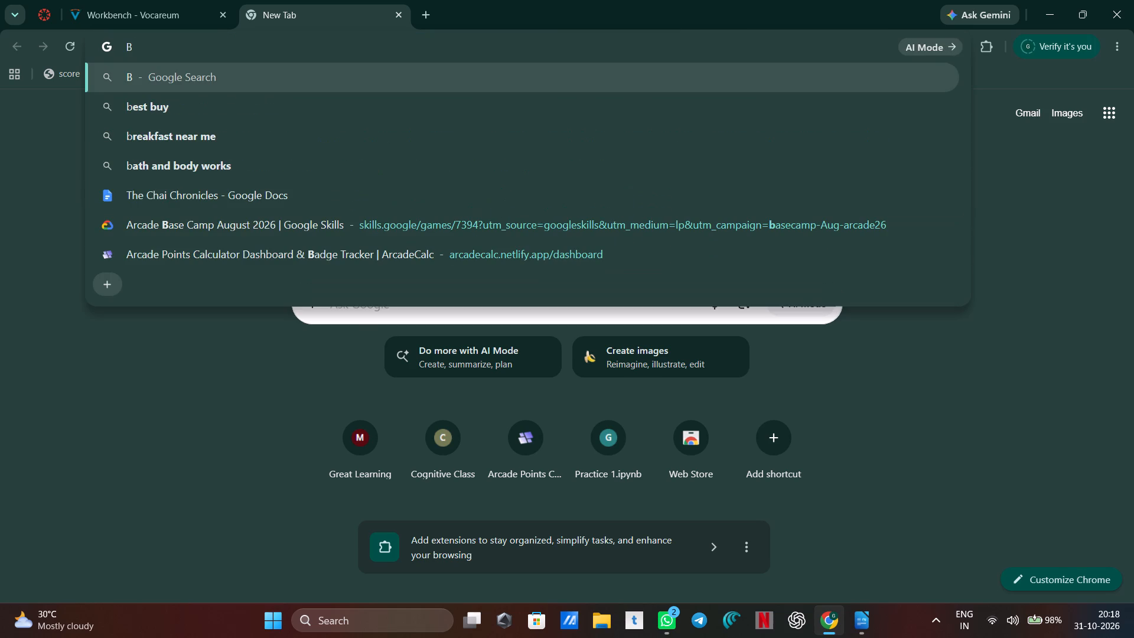
type("order")
key("space")
type("desi")
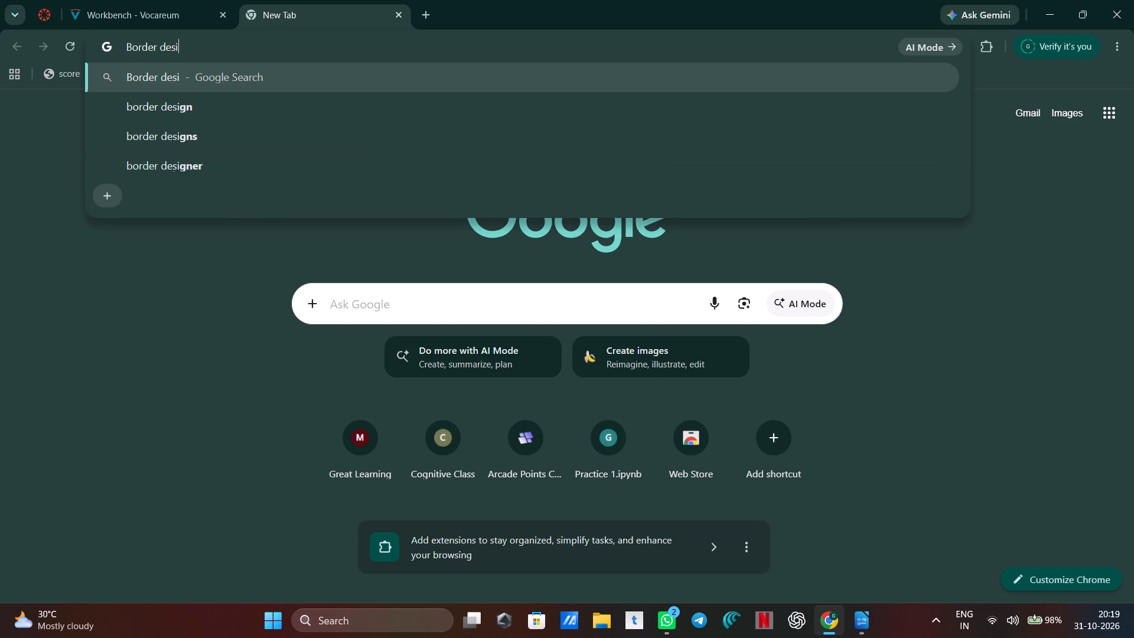
type("gns")
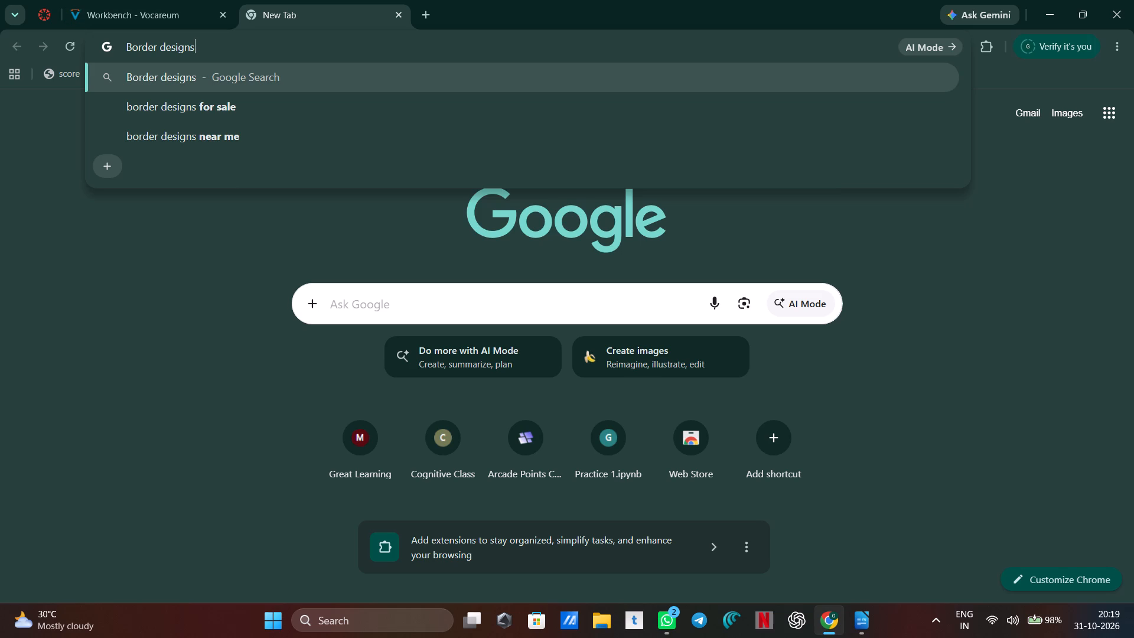
key("Return")
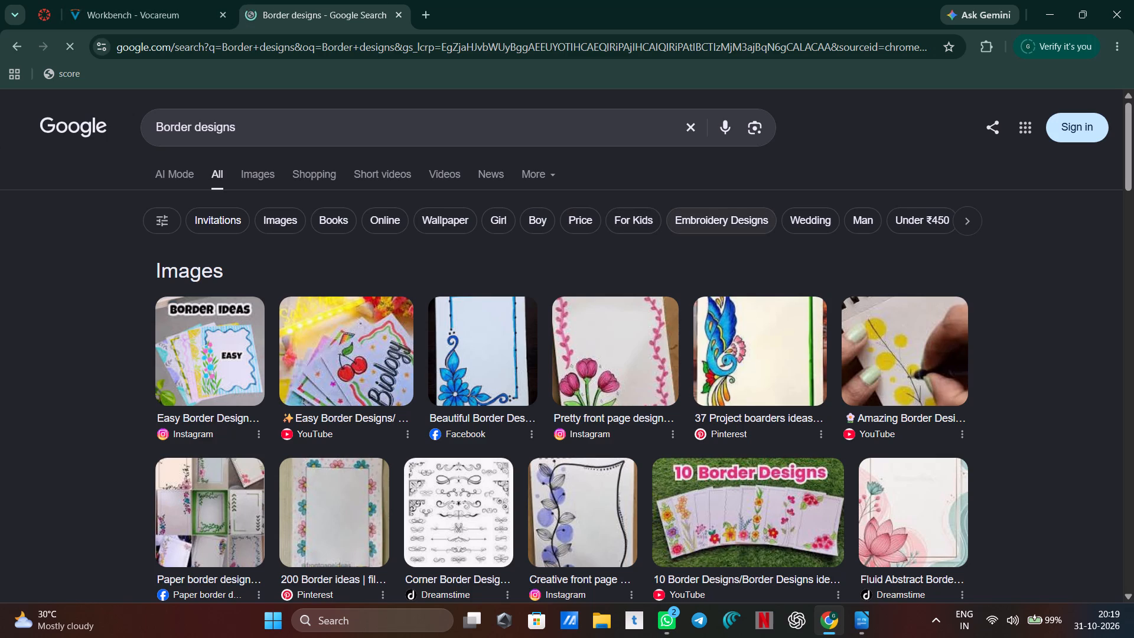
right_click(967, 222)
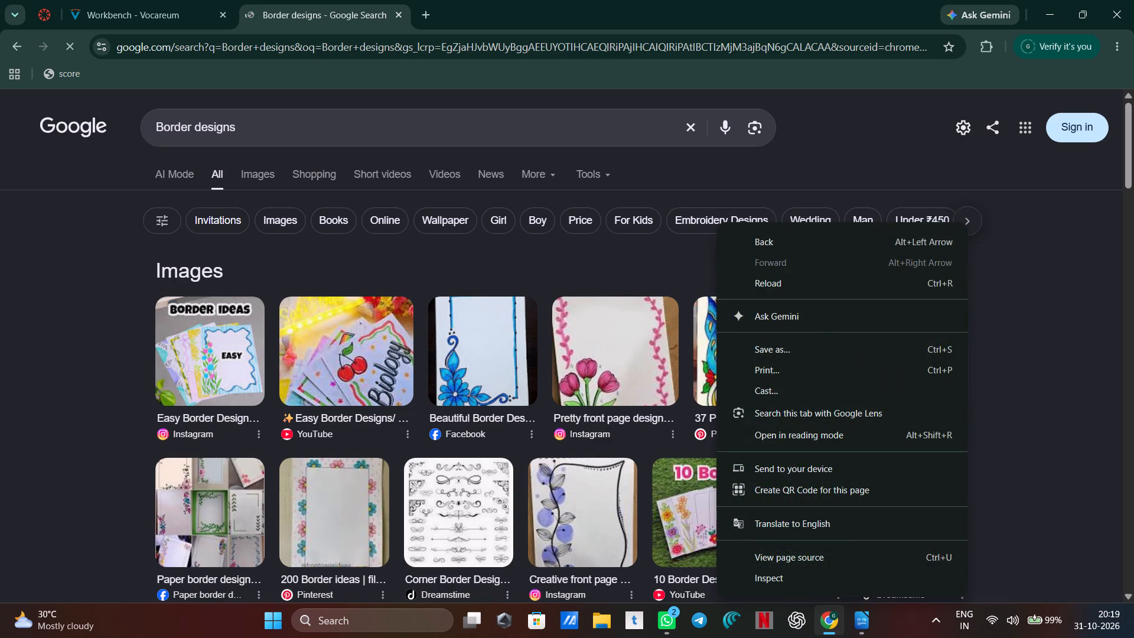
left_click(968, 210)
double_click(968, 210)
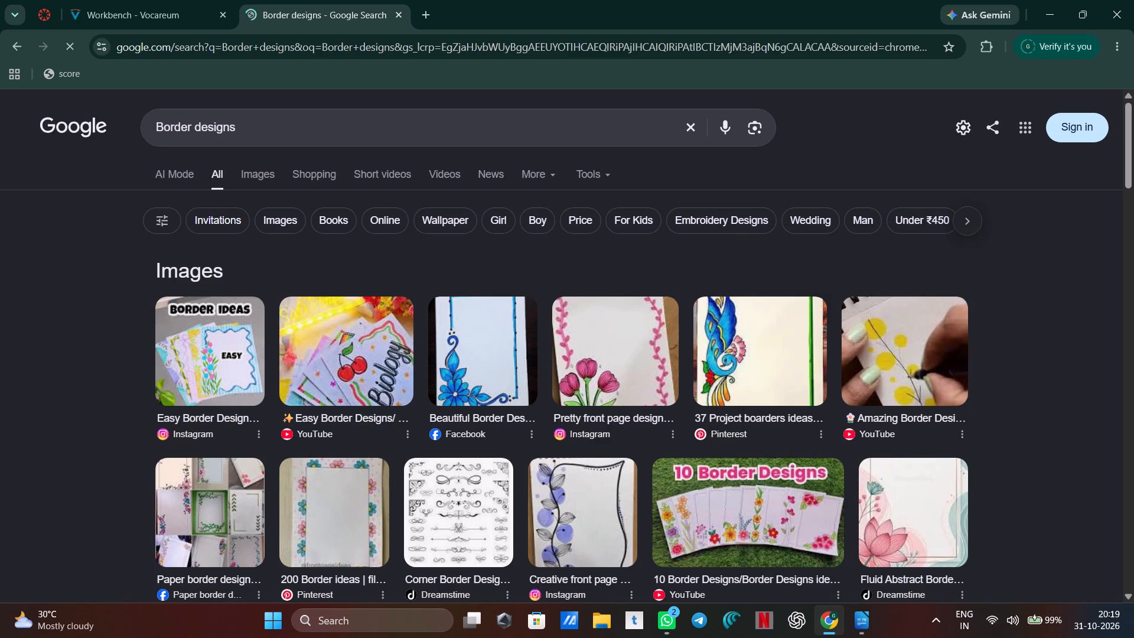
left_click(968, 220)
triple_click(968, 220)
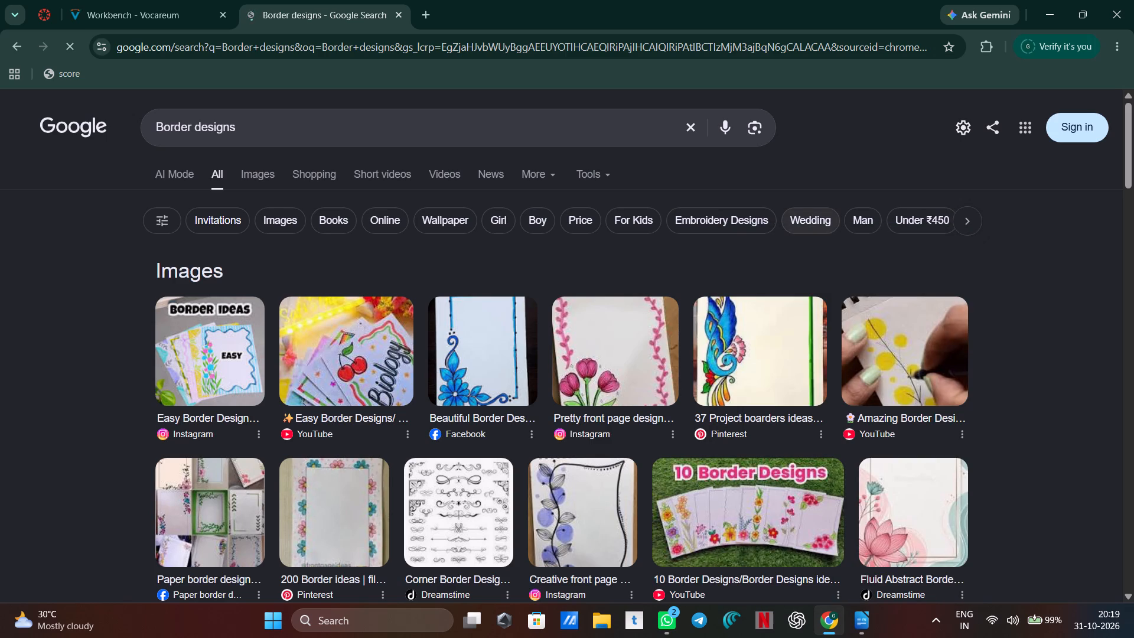
Refine the Google search to "Border designs black and white".
left_click(333, 131)
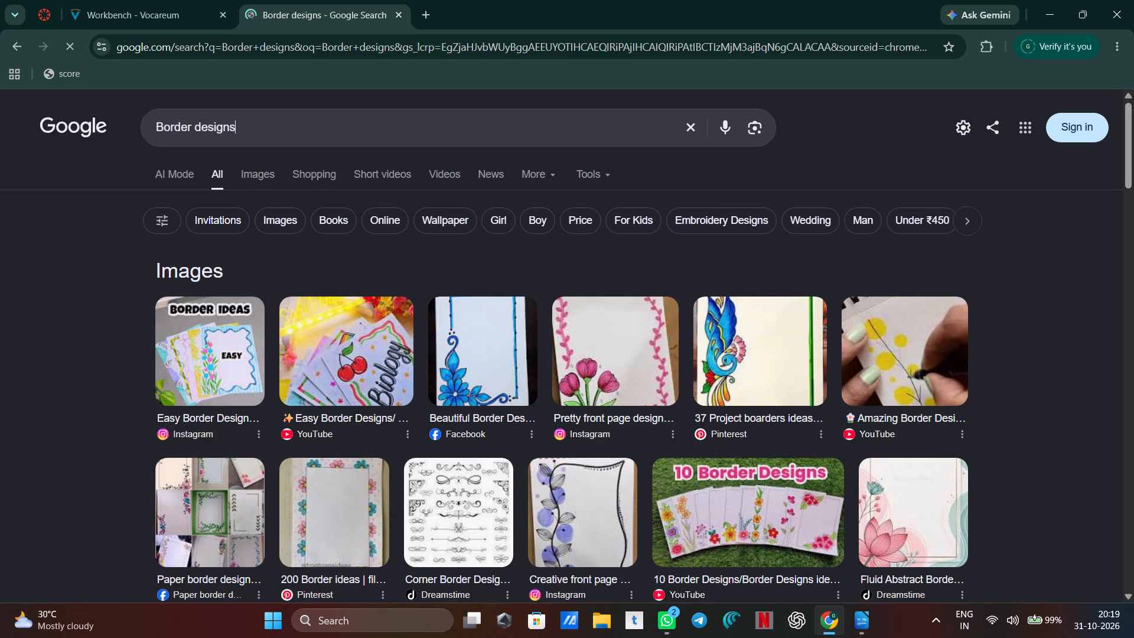
left_click(333, 131)
key("space")
type("blac")
key("k")
key("space")
type("and white")
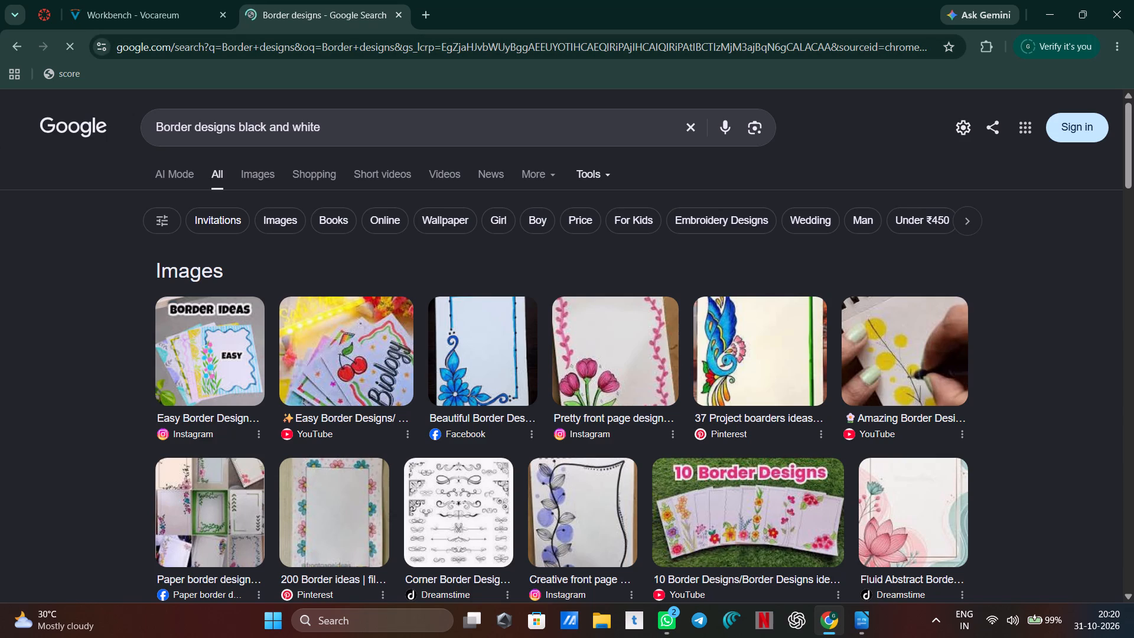
key("Return")
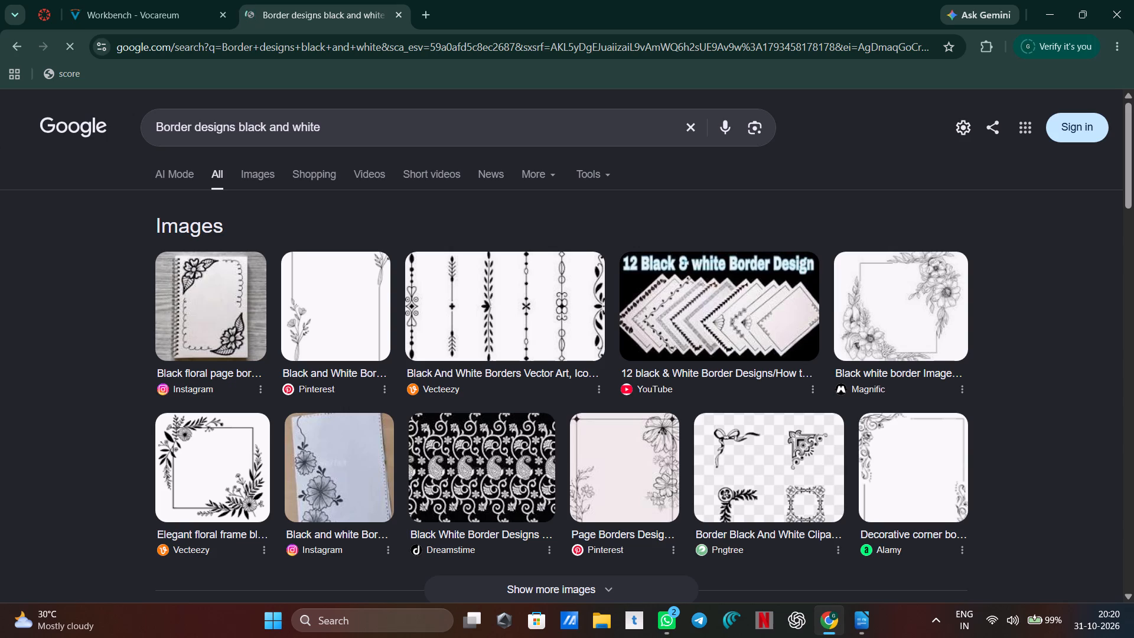
Try to open the floral Pinterest border picture and the full image results for the black and white border designs.
left_click(354, 323)
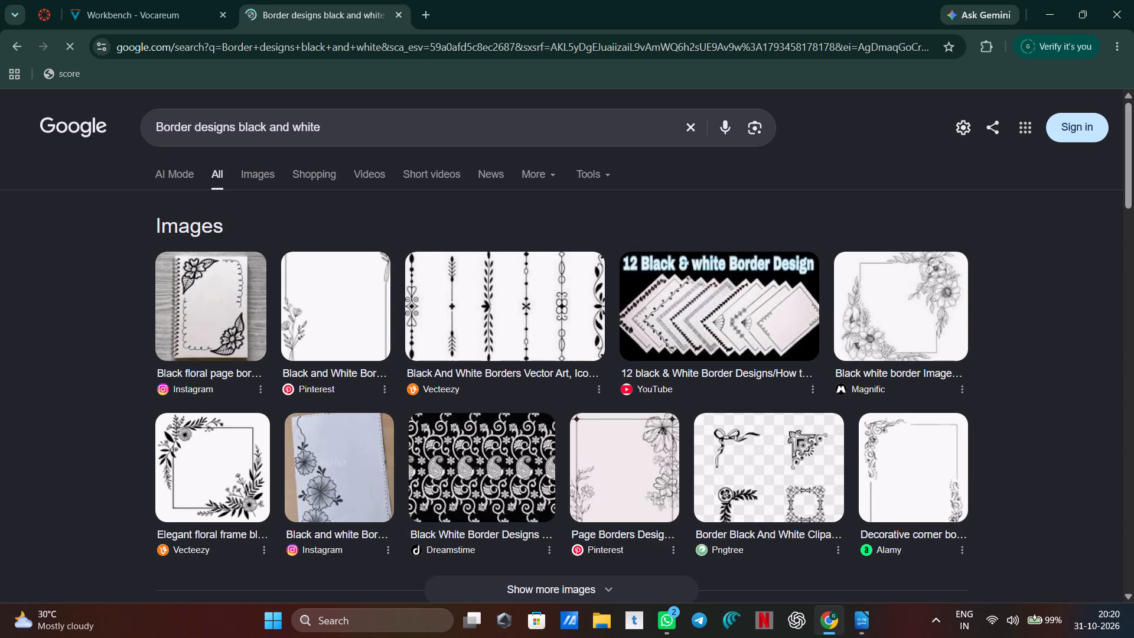
left_click(261, 171)
triple_click(261, 171)
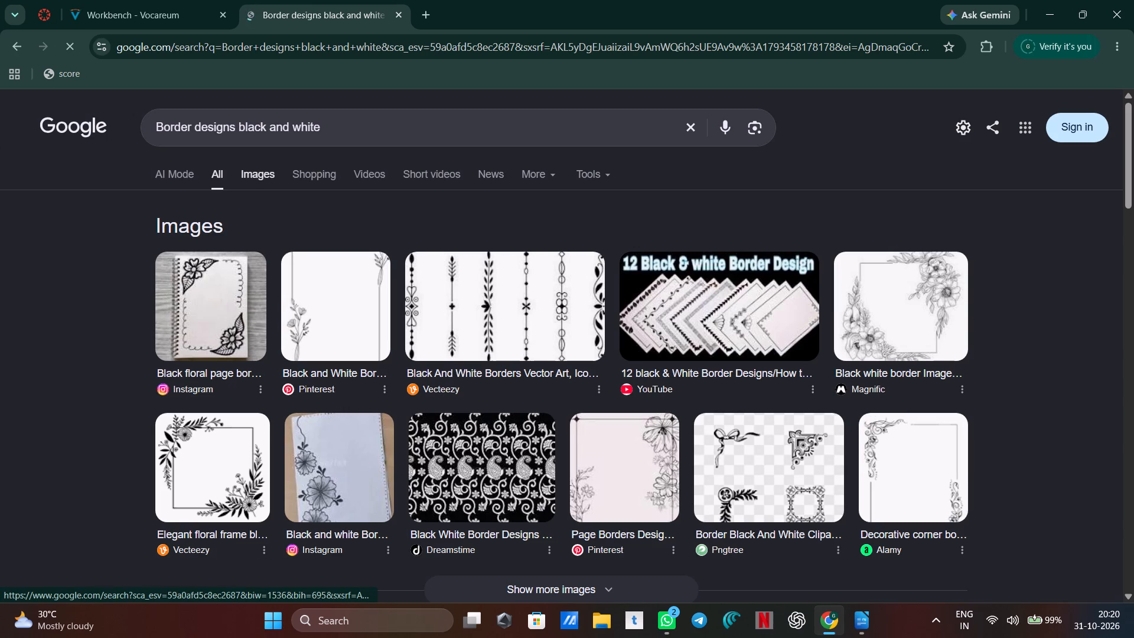
left_click(261, 171)
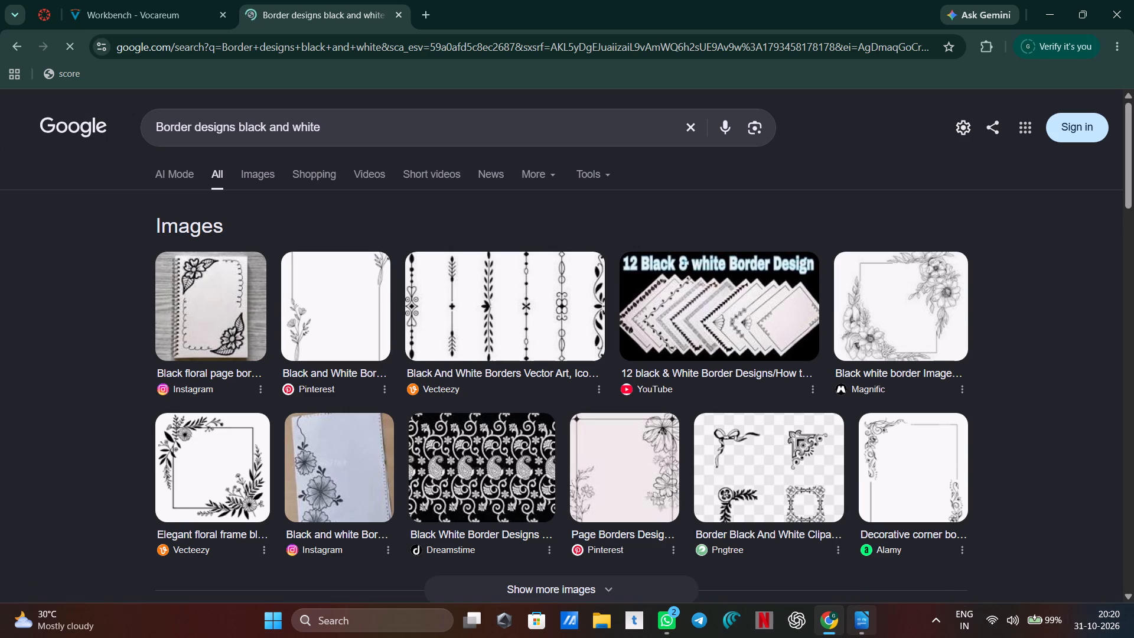
scroll(701, 354, "up", 1)
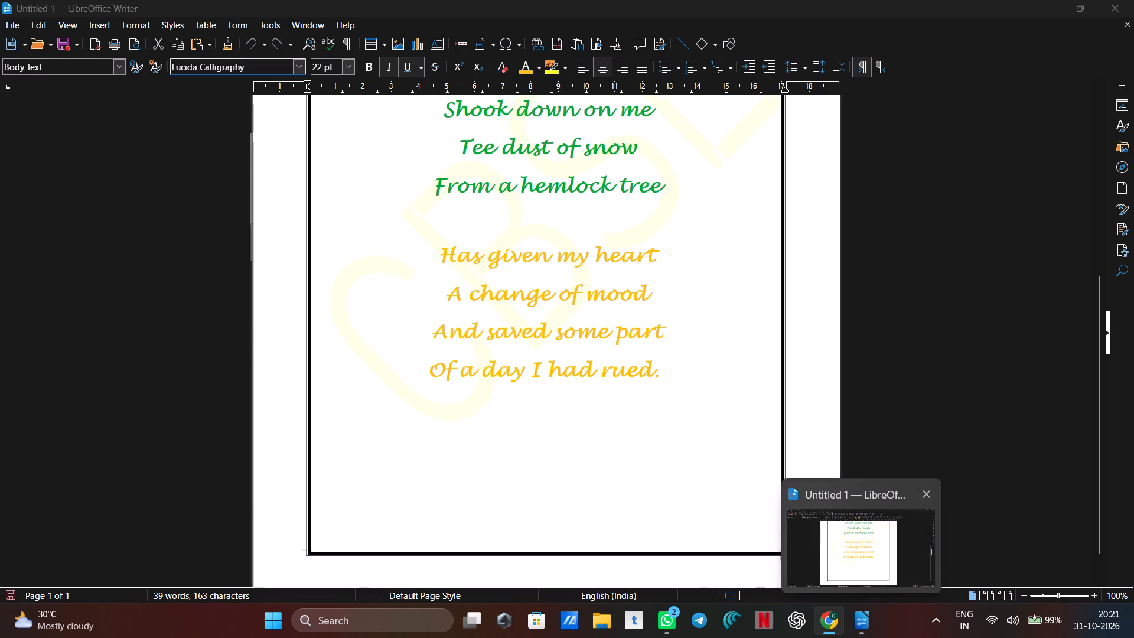
Switch back to the Writer document and review the whole poem page, including its headings, watermark and border.
scroll(826, 442, "up", 3)
scroll(711, 410, "down", 1)
scroll(711, 410, "up", 2)
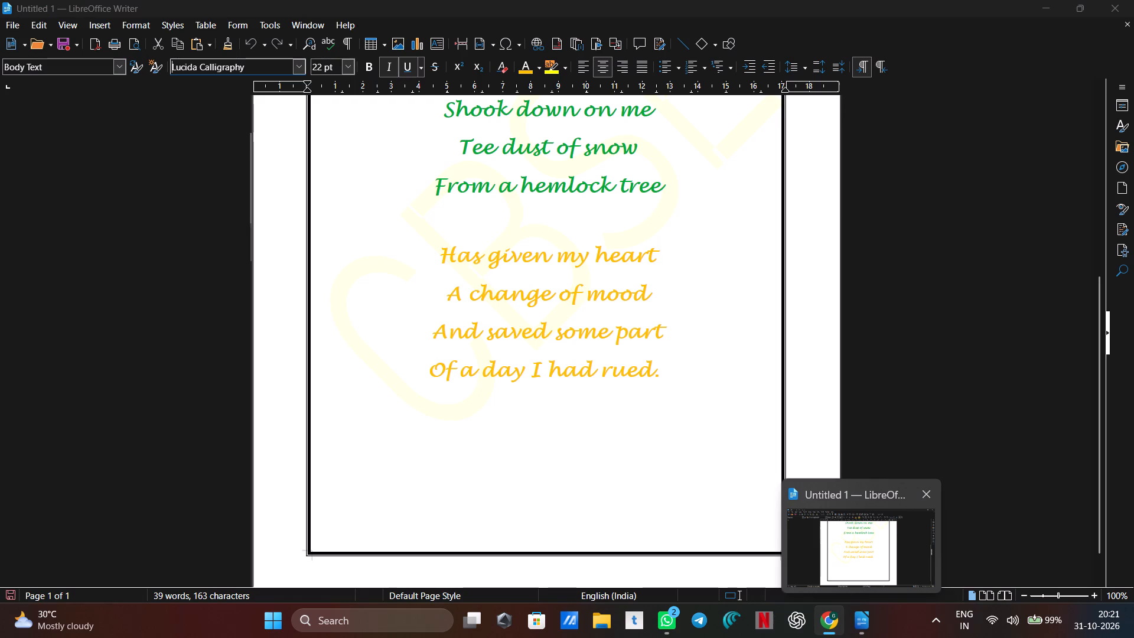
triple_click(873, 573)
left_click(873, 573)
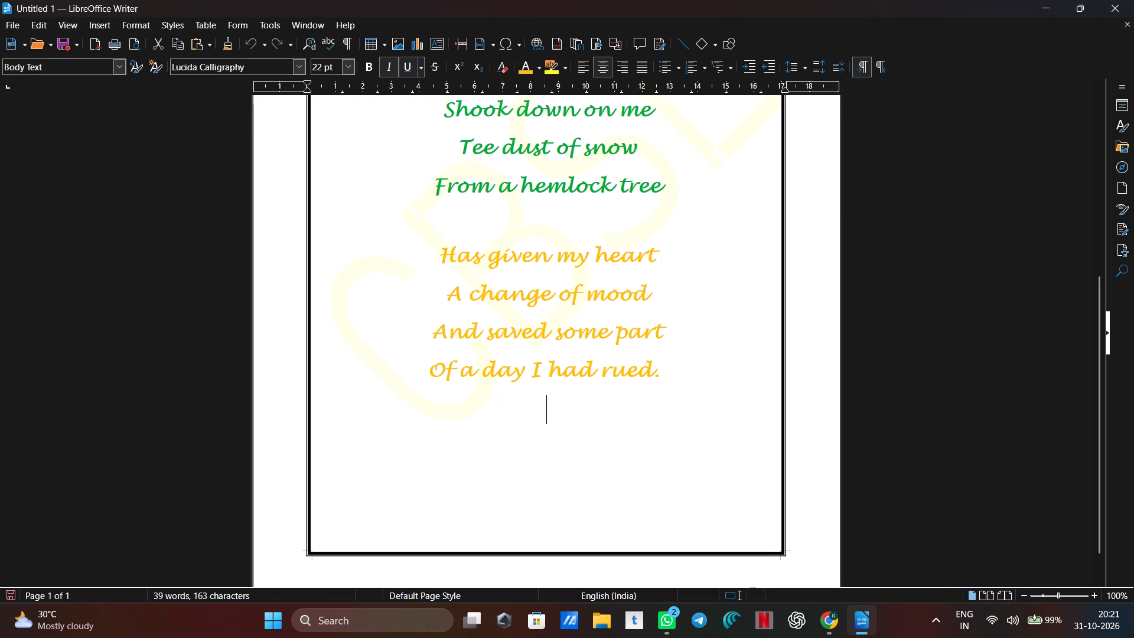
scroll(563, 468, "up", 4)
scroll(563, 468, "down", 1)
scroll(563, 468, "up", 3)
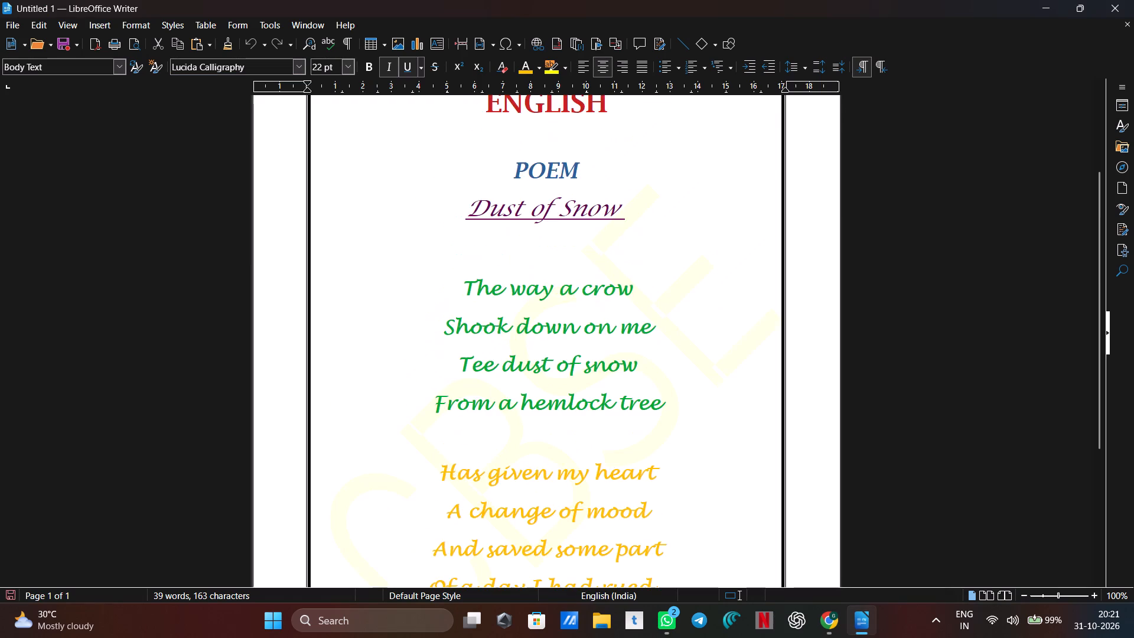
scroll(563, 468, "up", 7)
scroll(563, 468, "down", 13)
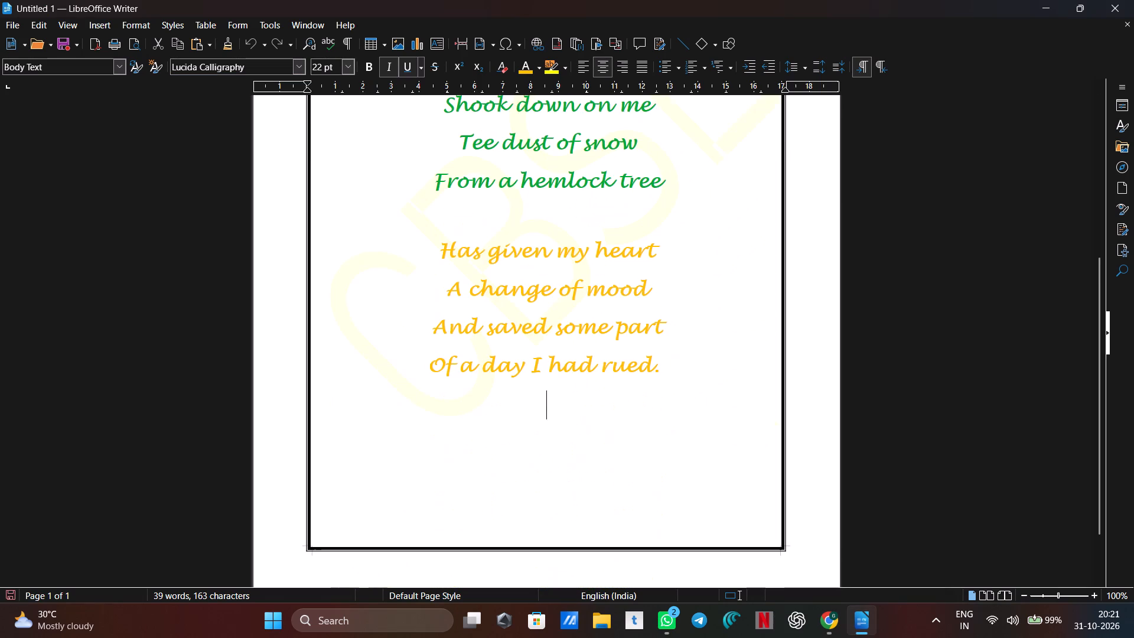
scroll(565, 480, "down", 9)
scroll(747, 476, "down", 6)
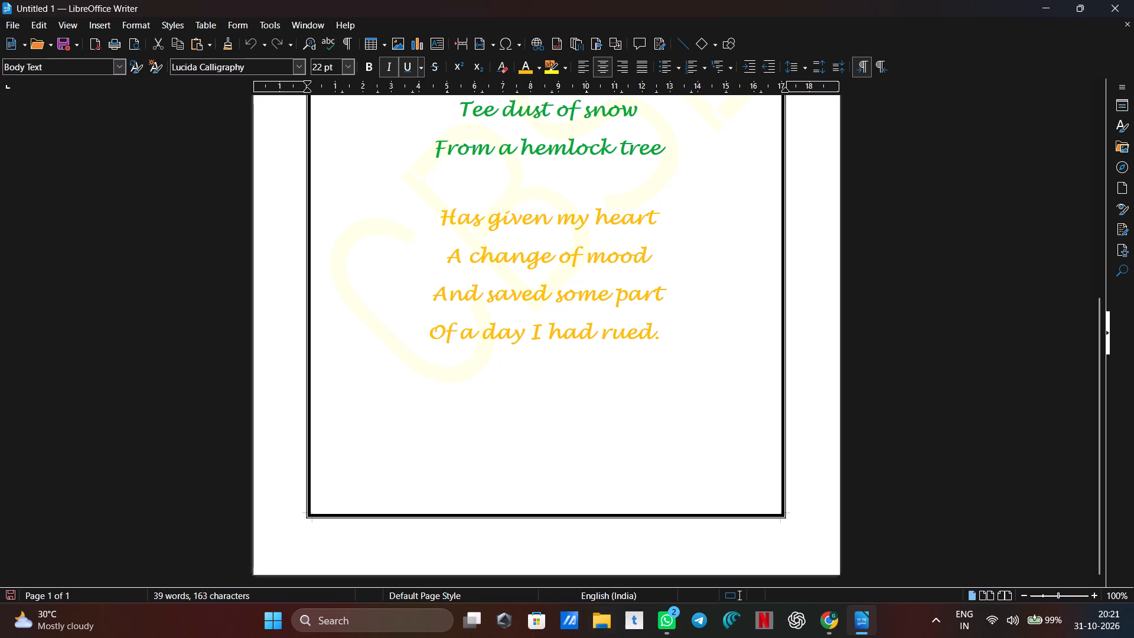
scroll(580, 489, "up", 9)
scroll(538, 480, "down", 1)
scroll(538, 480, "up", 2)
scroll(538, 480, "down", 1)
scroll(538, 480, "up", 3)
scroll(538, 480, "down", 4)
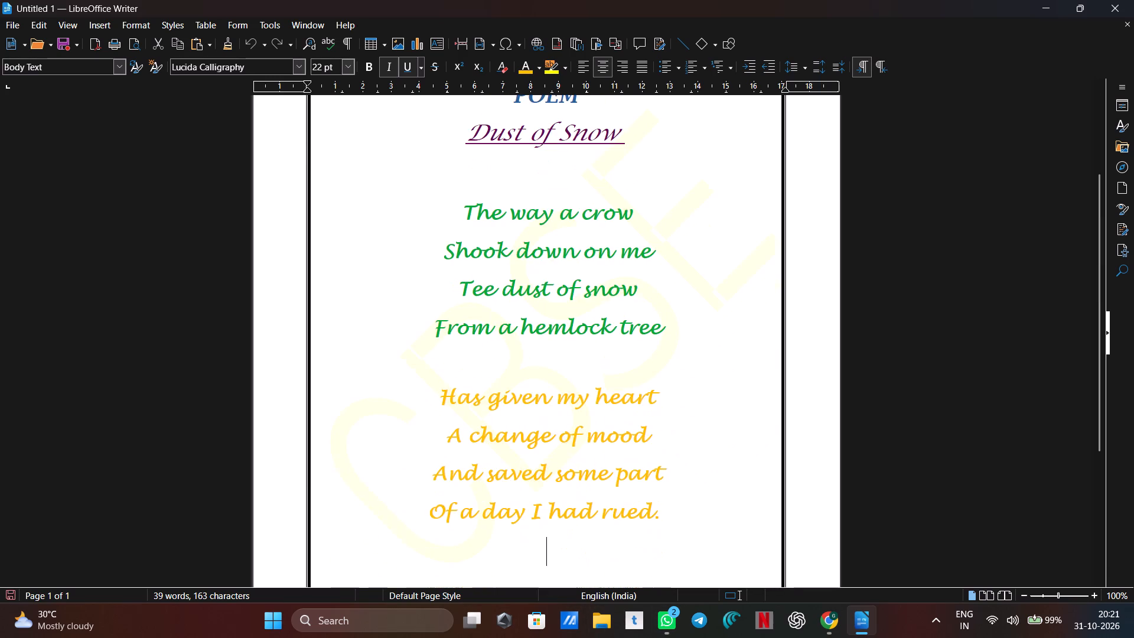
scroll(538, 480, "down", 1)
scroll(537, 480, "up", 2)
scroll(537, 480, "down", 2)
Save the document in the Documents folder as "IT Digital Documantation 1" in ODF Text Document format.
left_click(14, 23)
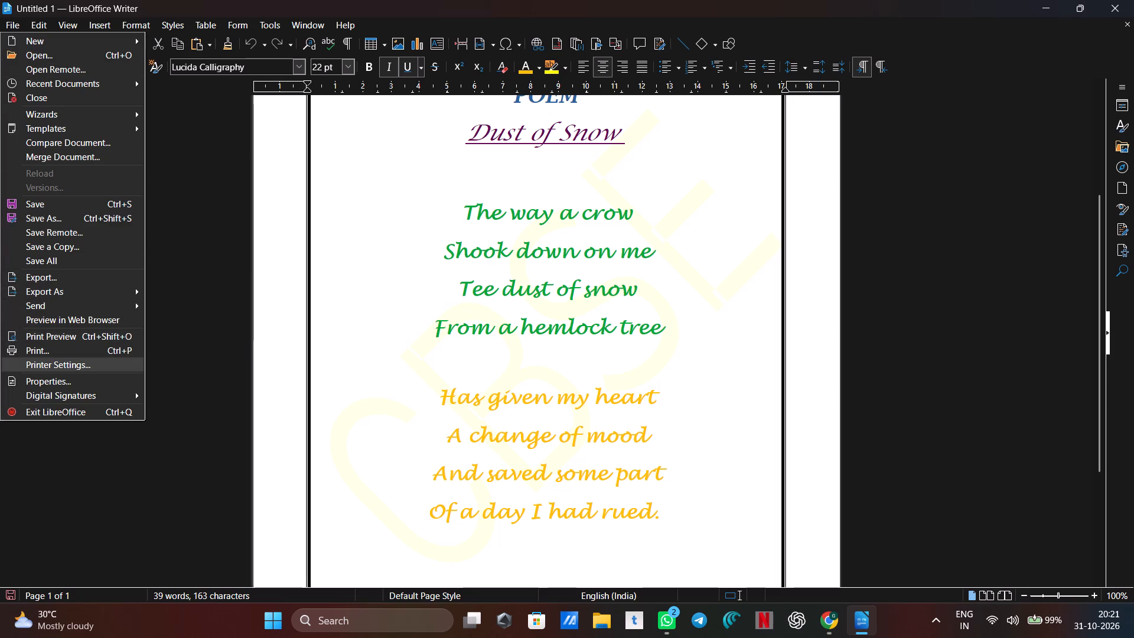
left_click(87, 218)
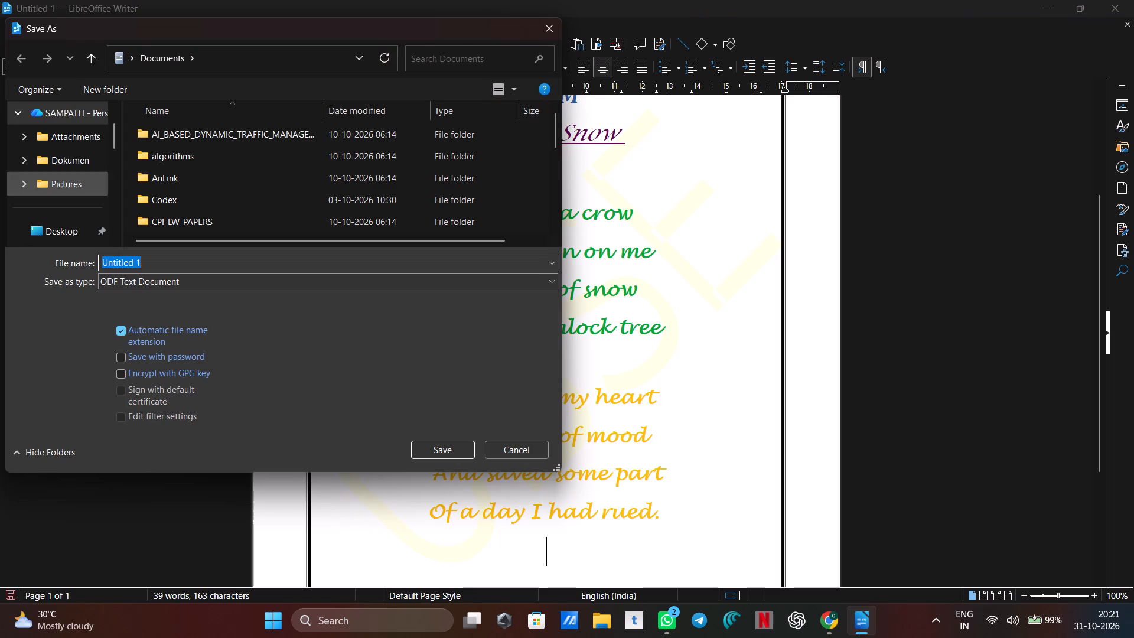
left_click(162, 264)
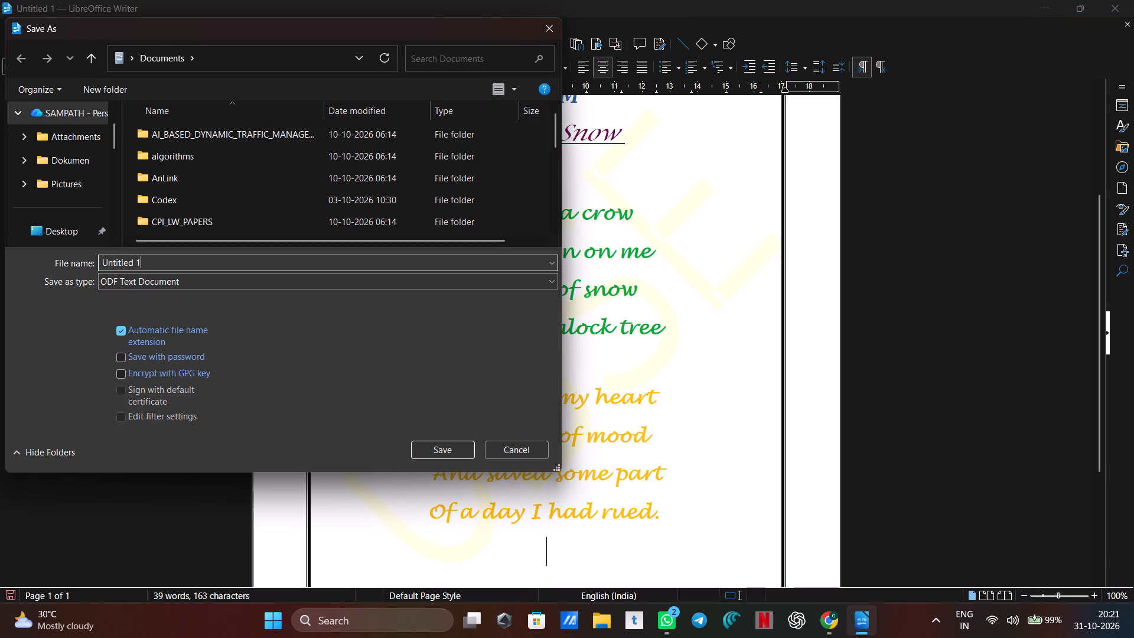
key("BackSpace")
key("BackSpace")
key("BackSpace")
key("BackSpace")
key("BackSpace")
key("BackSpace")
key("BackSpace")
key("BackSpace")
key("BackSpace")
key("BackSpace")
key("BackSpace")
key("BackSpace")
key("BackSpace")
key("BackSpace")
key("BackSpace")
key("BackSpace")
key("BackSpace")
type("II")
key("t")
key("BackSpace")
key("BackSpace")
type("T")
key("space")
key("d")
key("e")
type("gi")
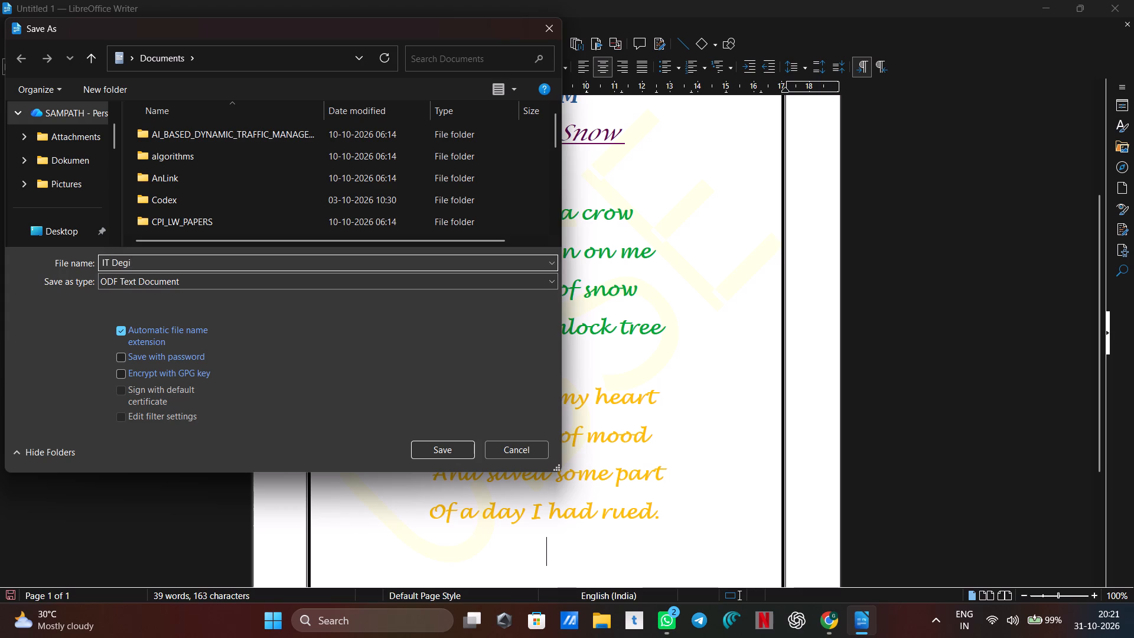
key("BackSpace")
key("BackSpace")
key("BackSpace")
key("i")
type("gital")
key("space")
key("d")
type("ocu")
type("ma")
key("n")
type("ta")
key("t")
type("ion")
key("space")
key("1")
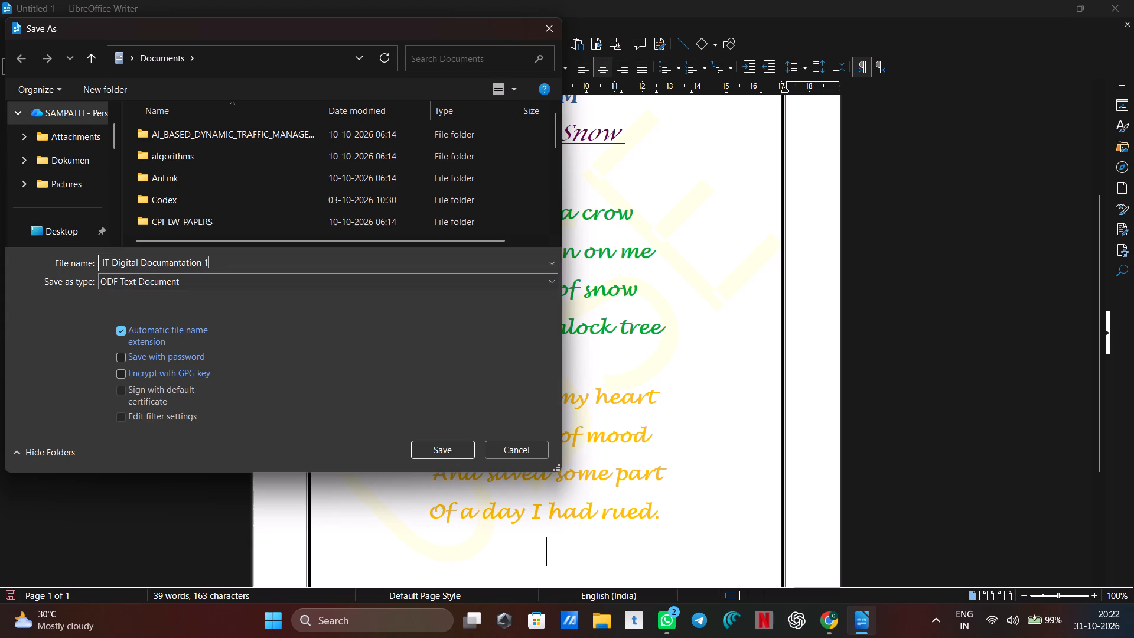
left_click(446, 443)
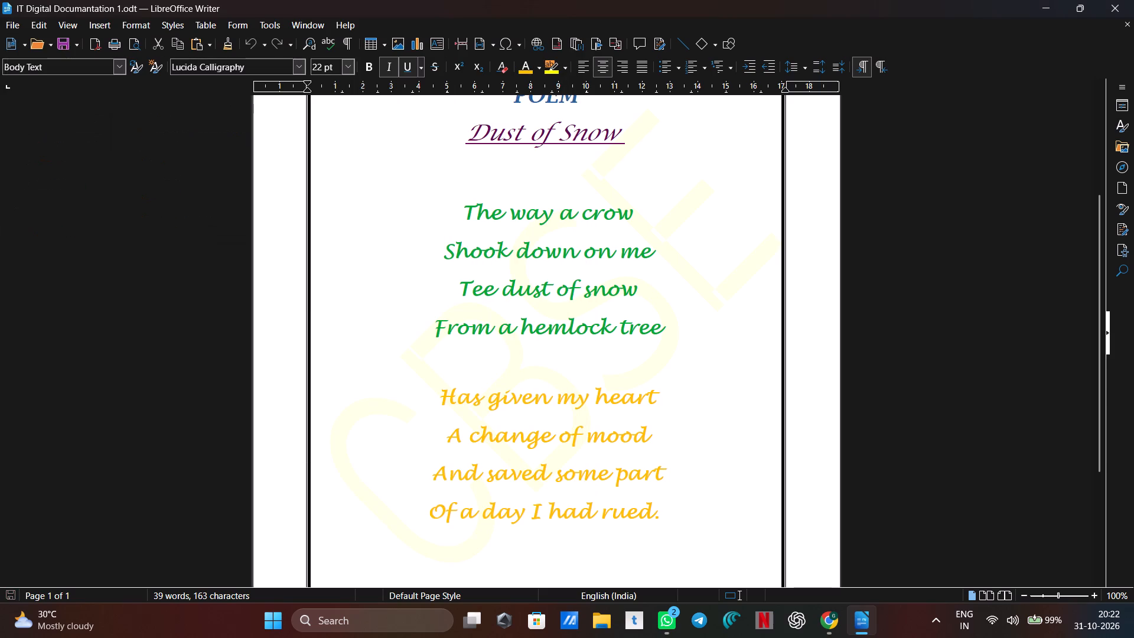
Close the saved Writer document.
left_click(1111, 4)
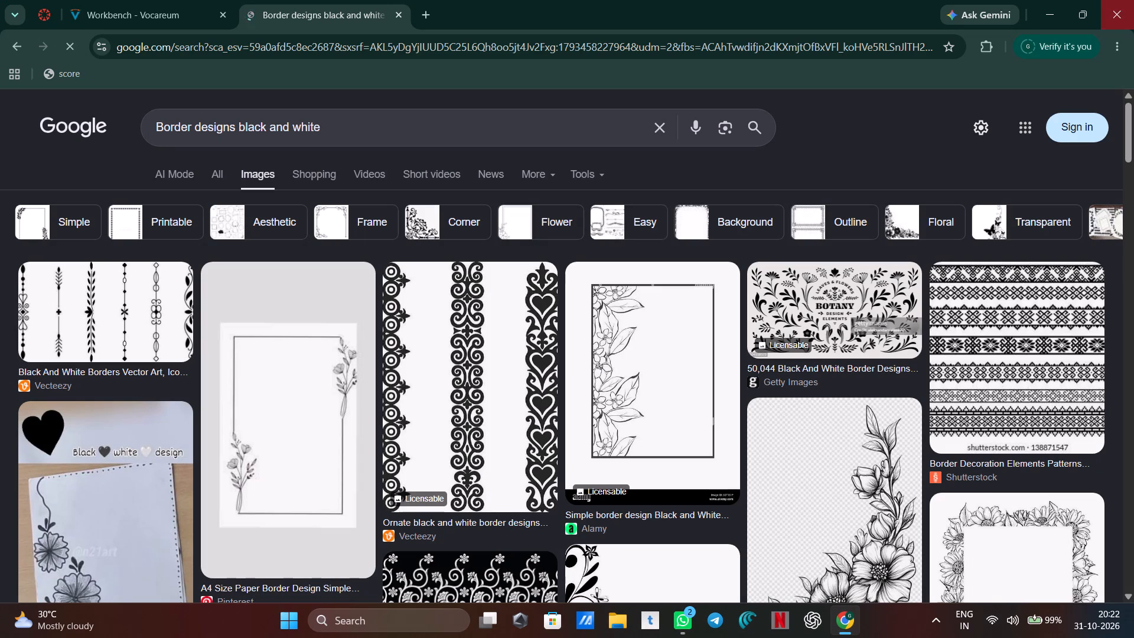
Look through the border image results in Chrome and open the Pinterest "A4 Size Paper Border Design Simple Black and White" picture and its source page.
scroll(826, 320, "down", 2)
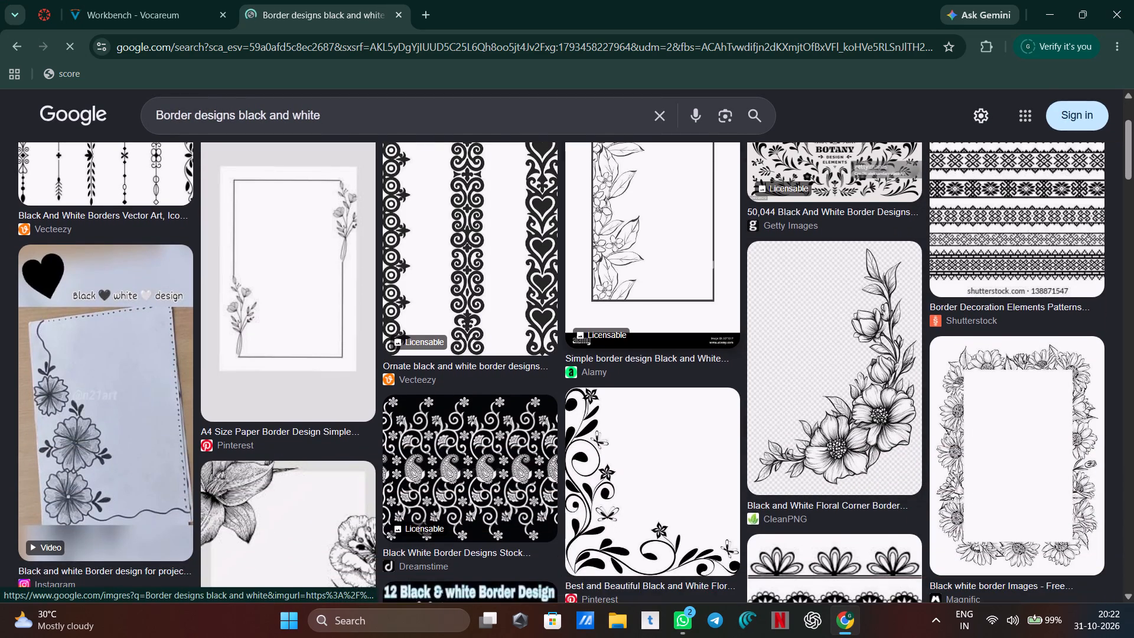
scroll(370, 305, "up", 1)
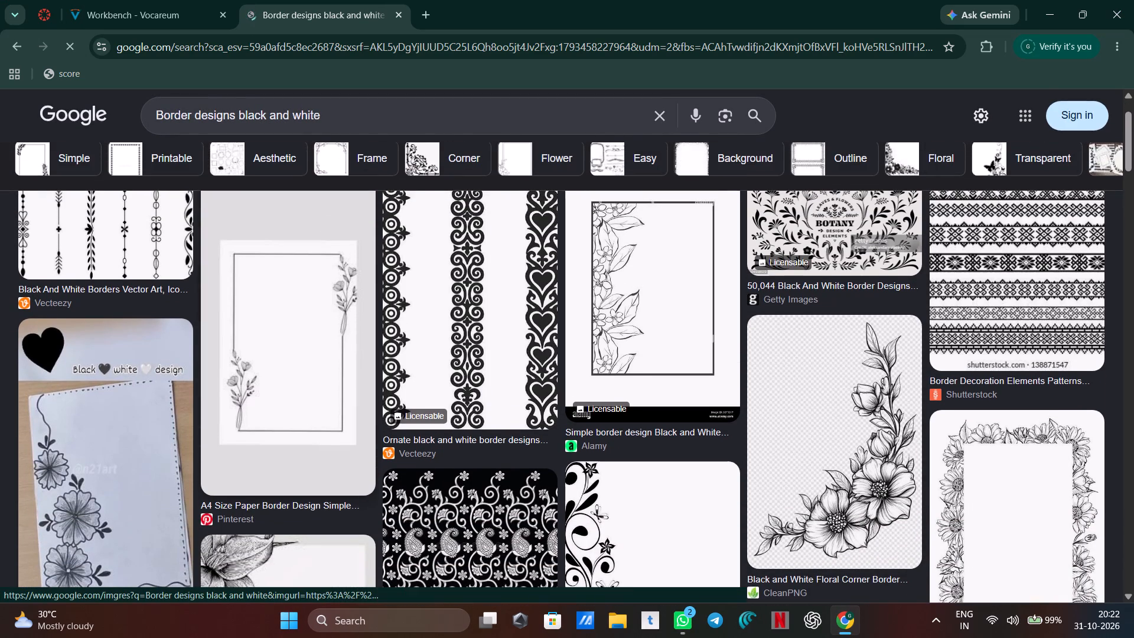
left_click(307, 314)
triple_click(307, 314)
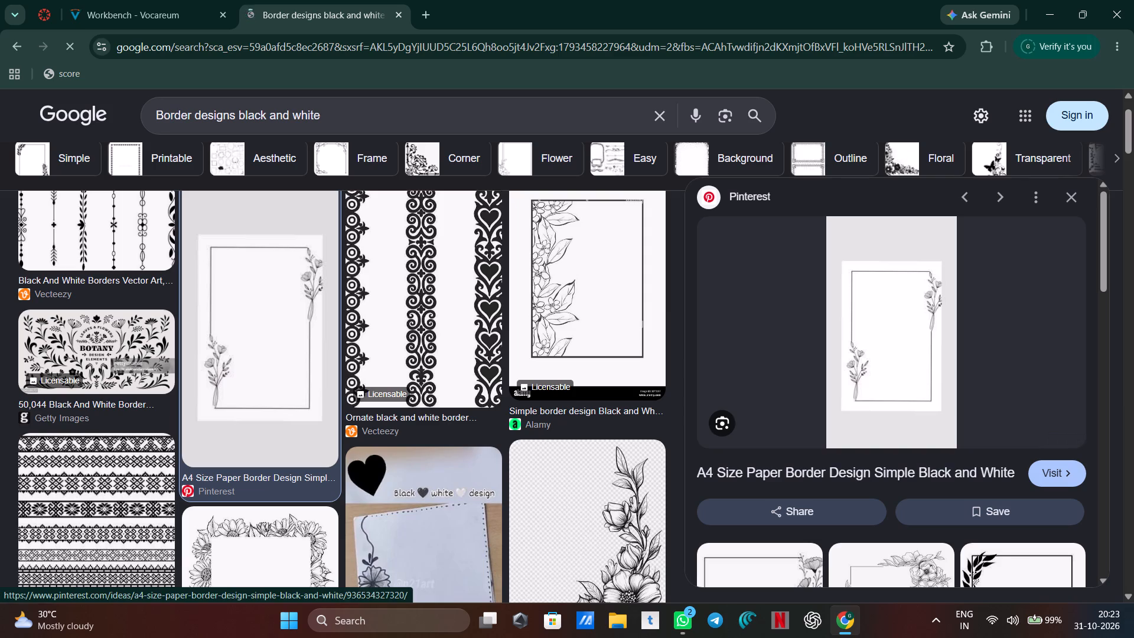
left_click(902, 375)
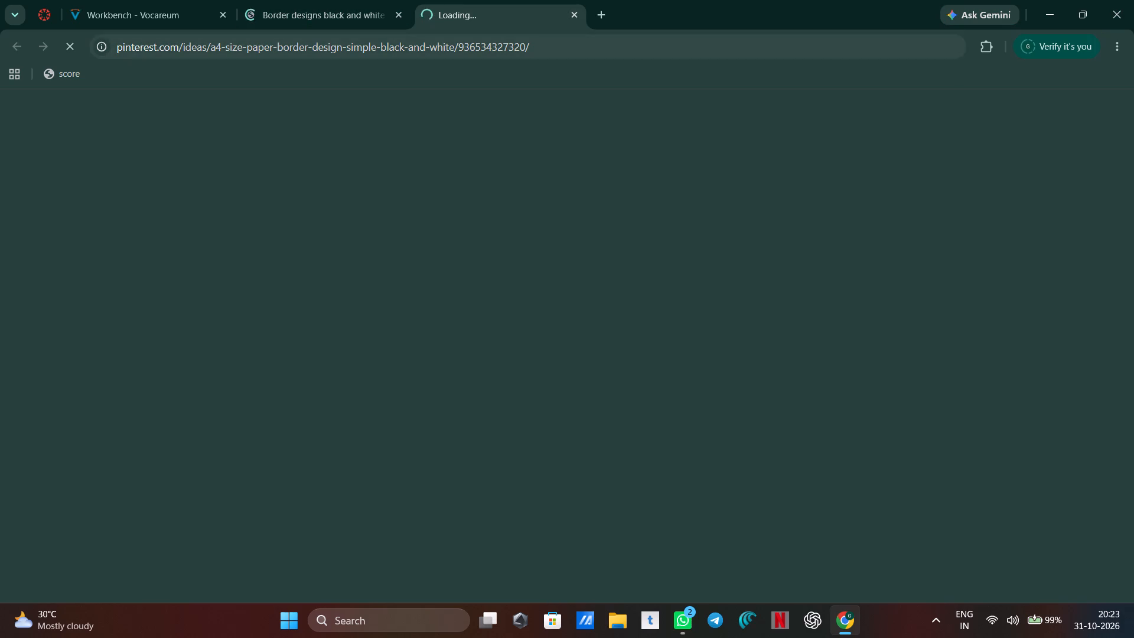
Close the Pinterest page and the Google border design results, leaving the Vocareum Workbench page open.
left_click(585, 7)
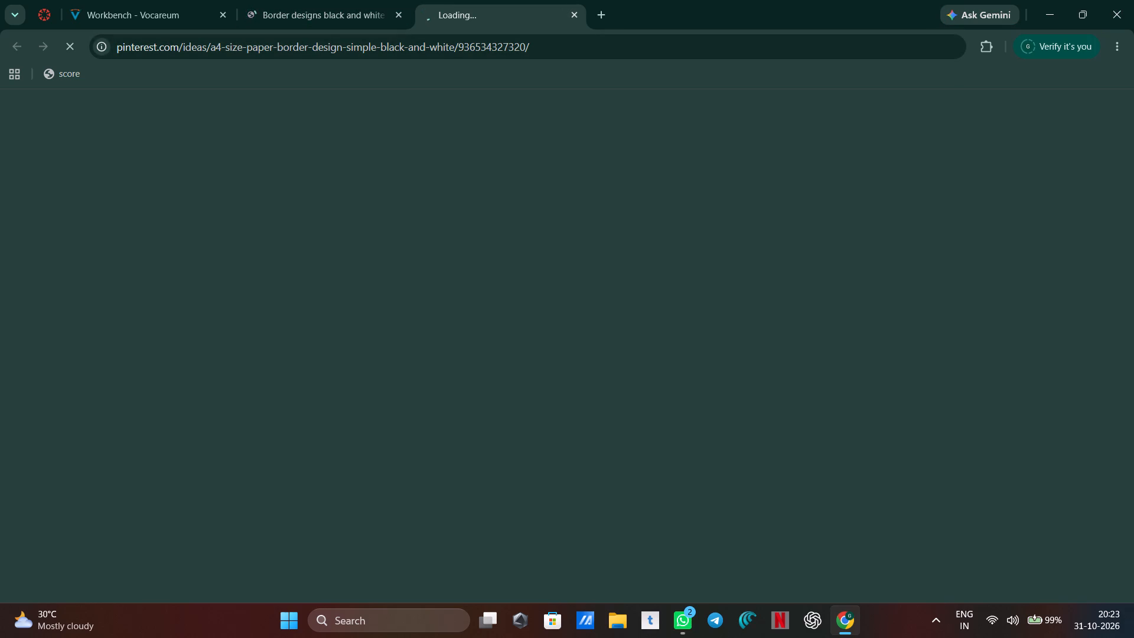
left_click(579, 10)
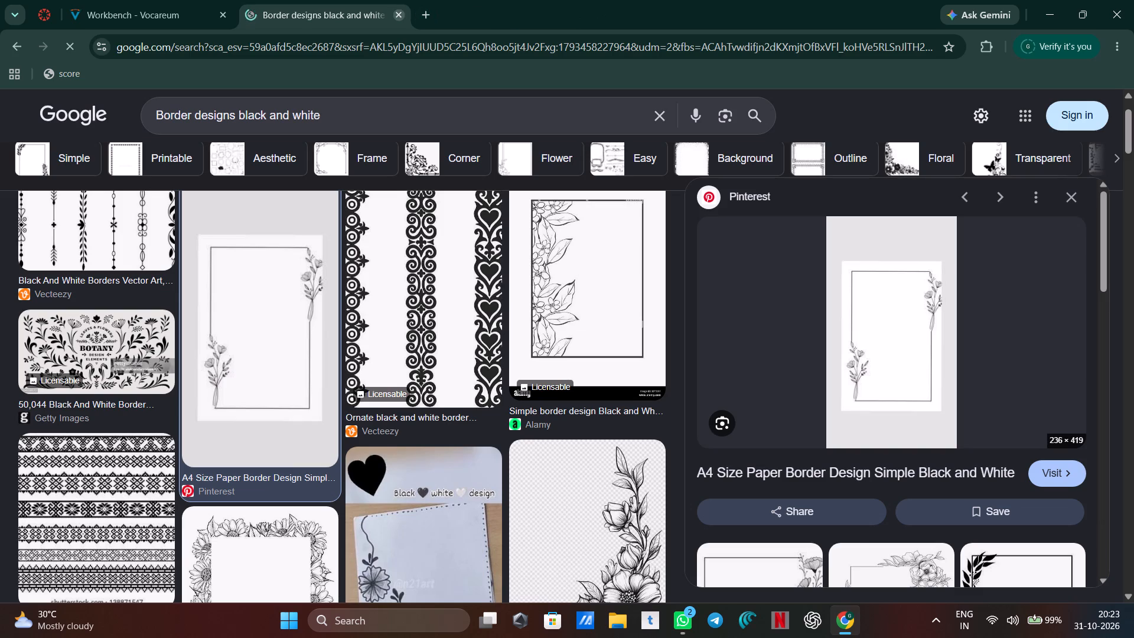
left_click(396, 13)
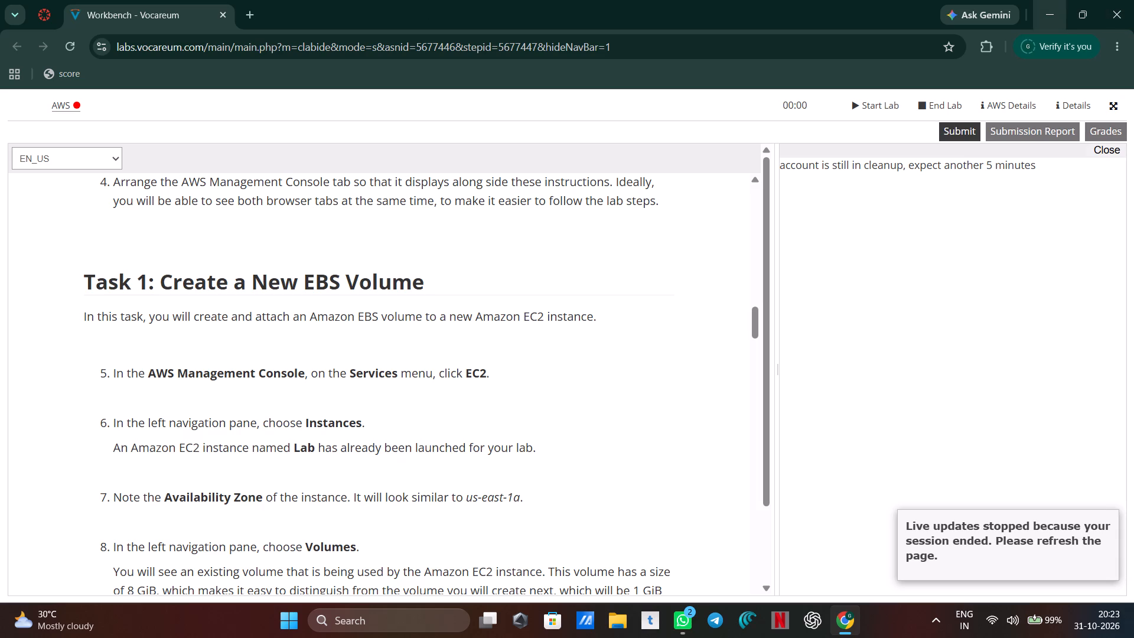
Minimize the Chrome window with the Vocareum Workbench page to show the desktop.
left_click(1052, 8)
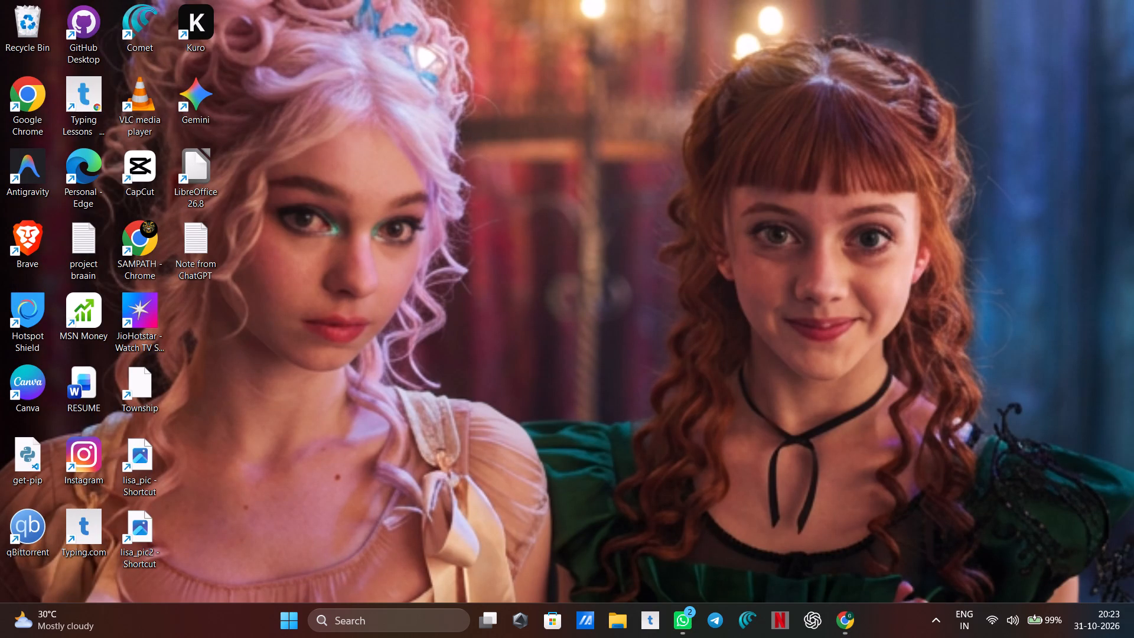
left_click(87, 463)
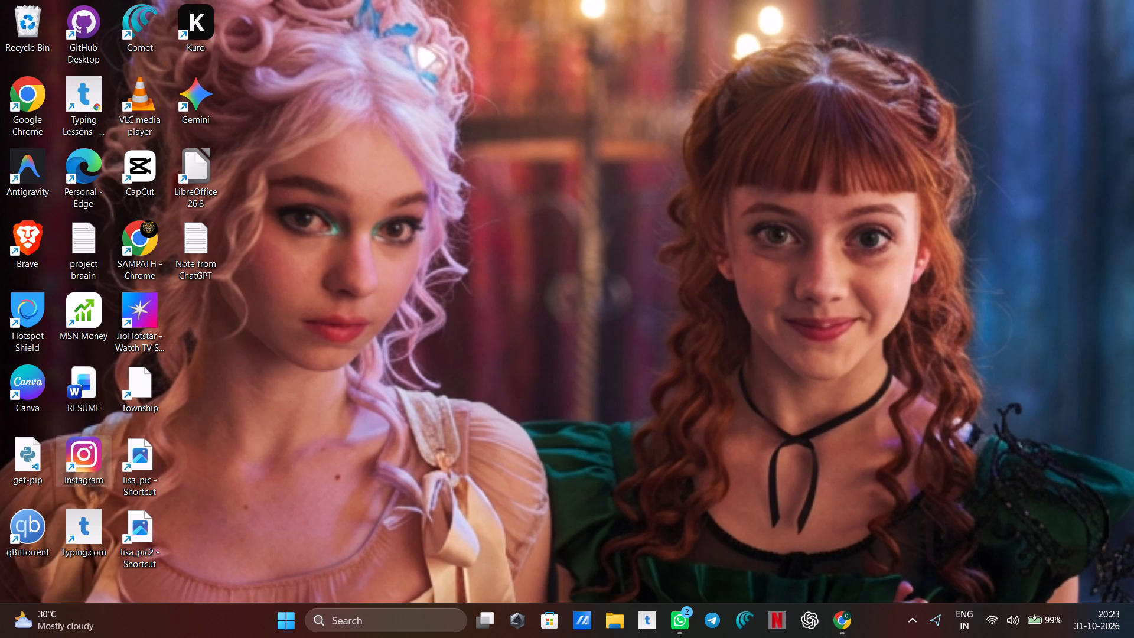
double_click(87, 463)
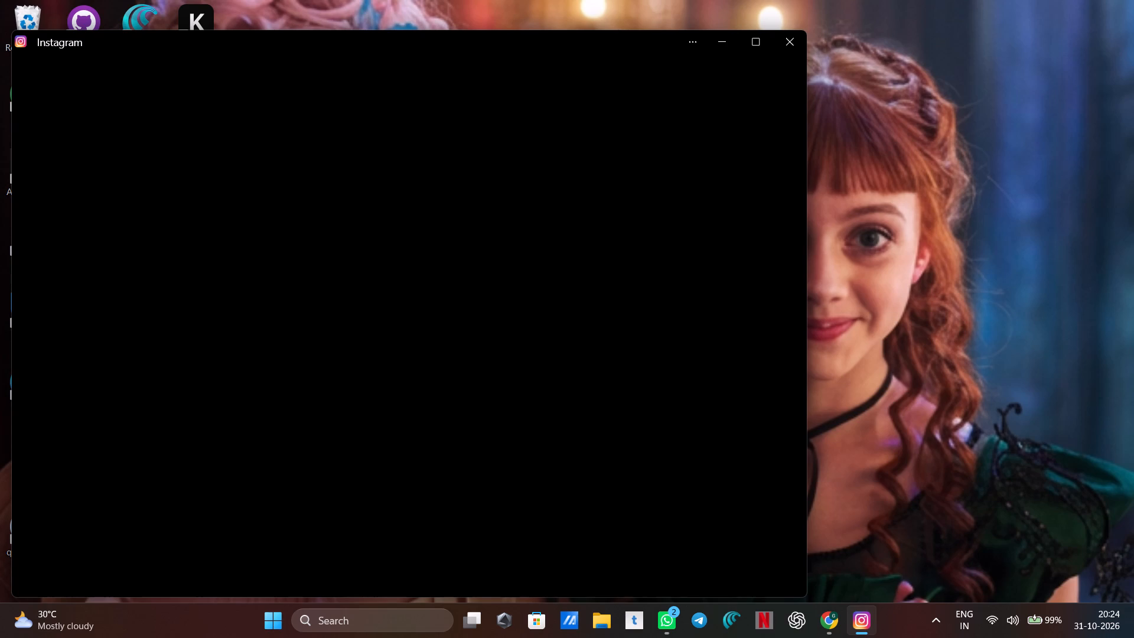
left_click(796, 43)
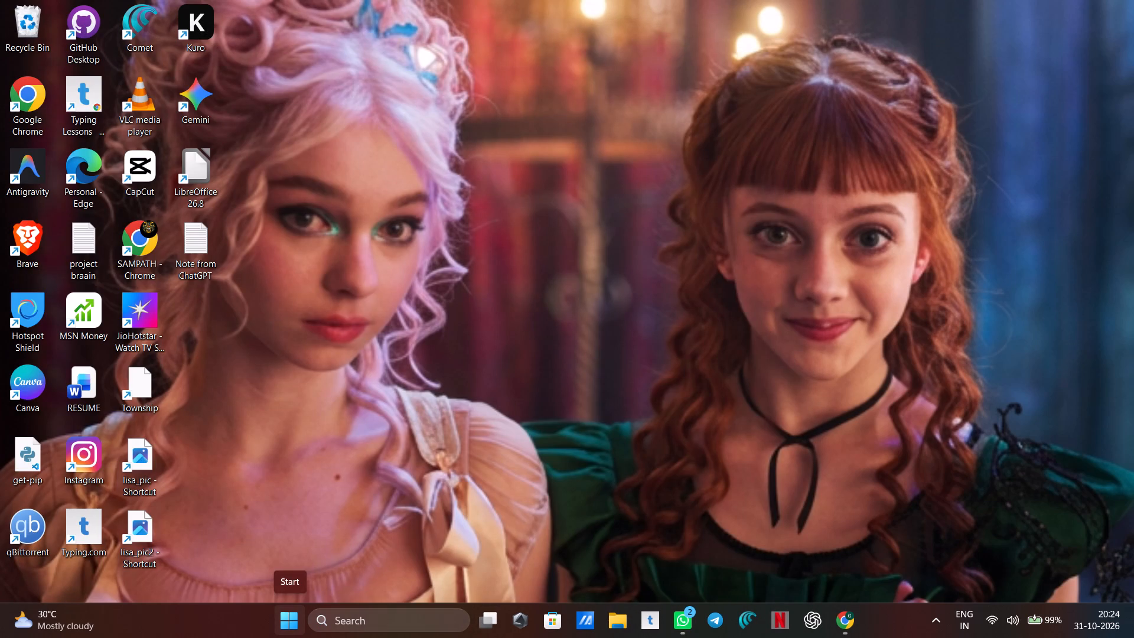
Bring up the computer's power options.
left_click(291, 619)
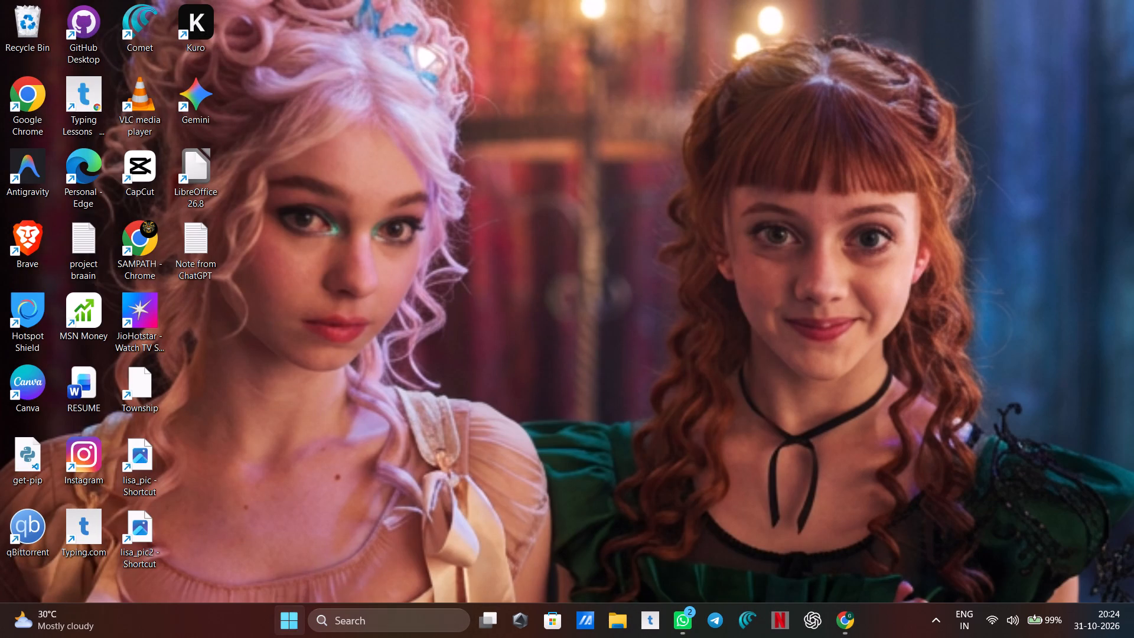
left_click(658, 571)
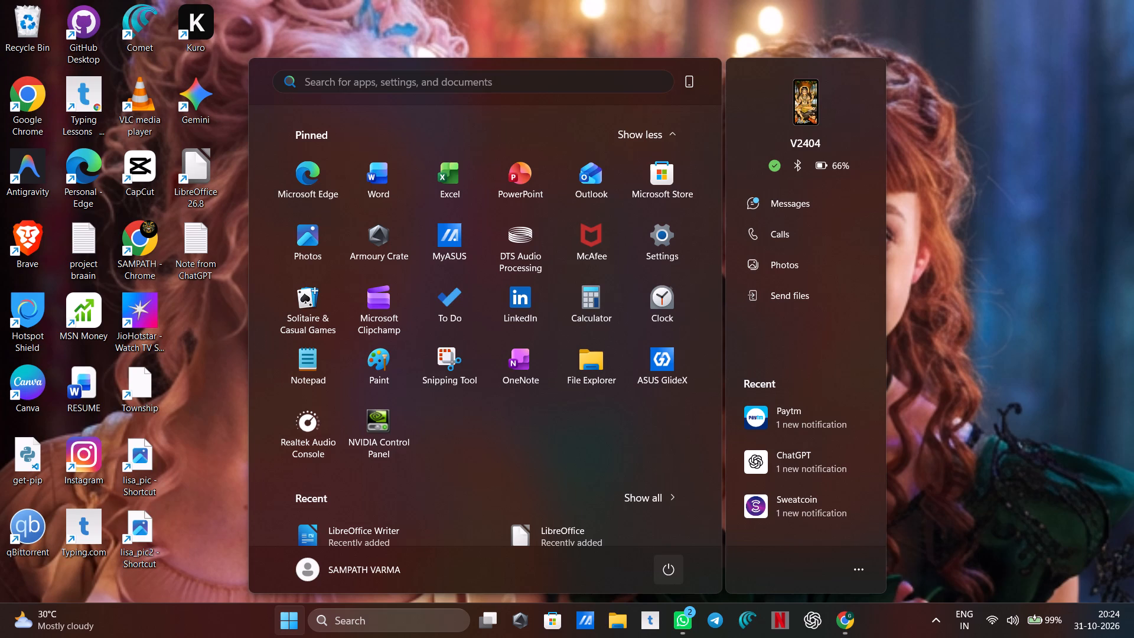